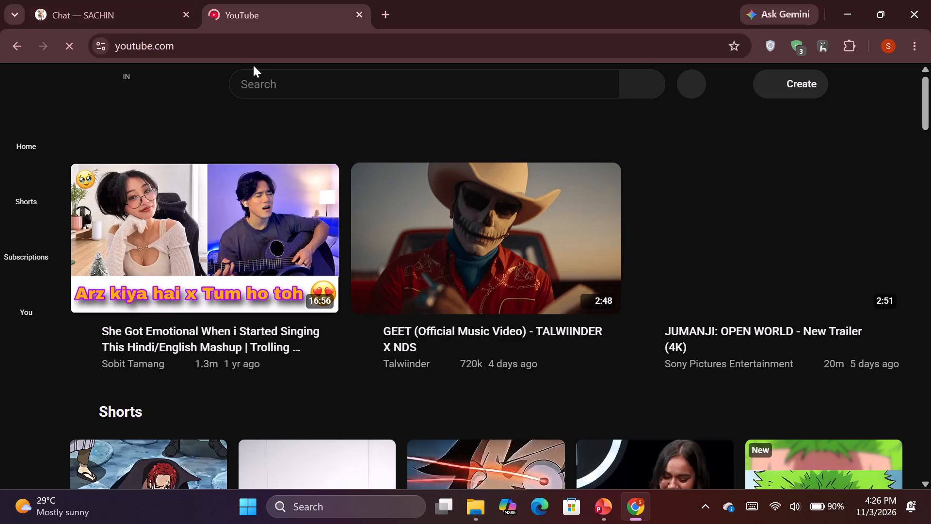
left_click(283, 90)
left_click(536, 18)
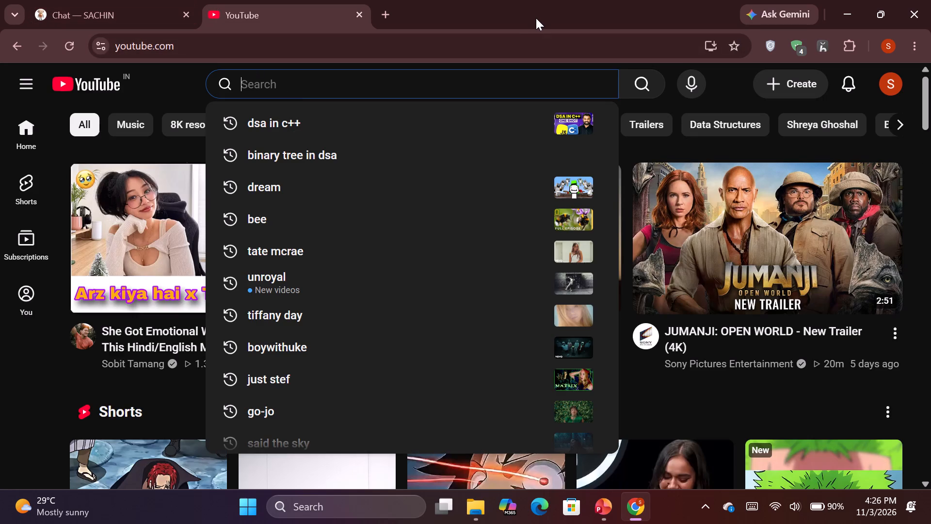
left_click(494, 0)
Switch from YouTube to the open chat with the DaVinci Workspace thread.
left_click(165, 0)
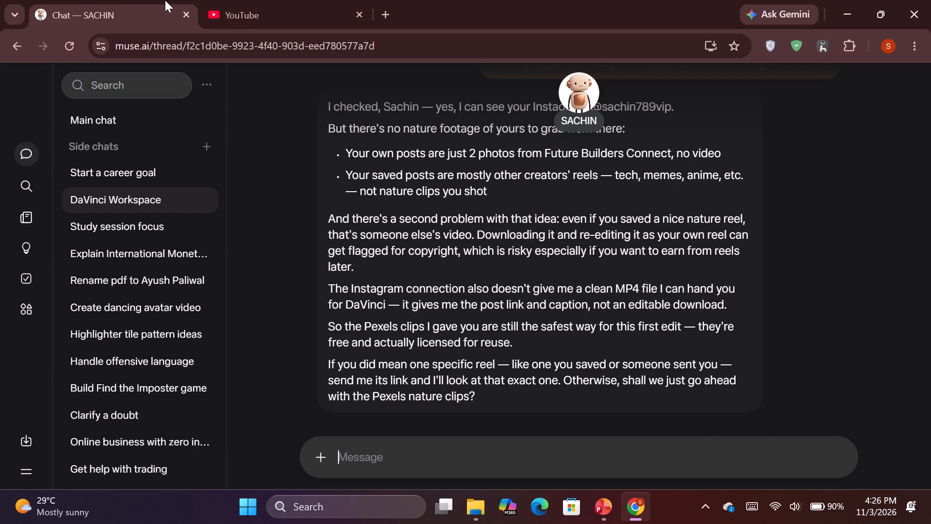
Switch to YouTube, browse the home page and open GEET (Official Music Video).
left_click(332, 0)
scroll(102, 65, "down", 2)
scroll(103, 292, "down", 2)
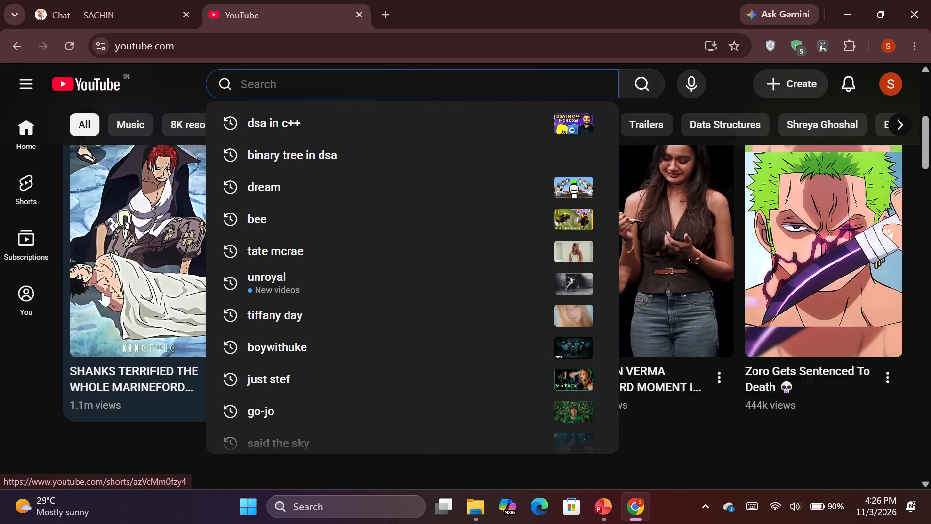
scroll(103, 234, "up", 7)
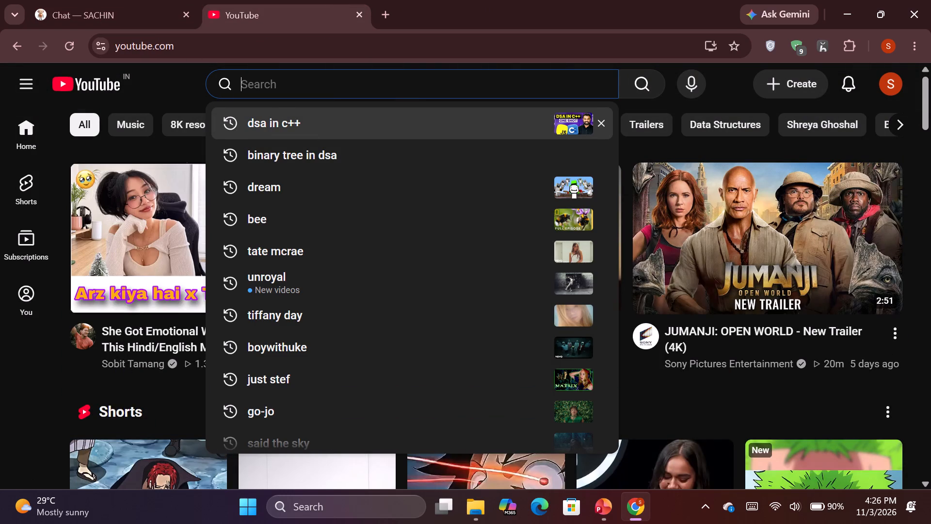
left_click(222, 87)
scroll(205, 246, "up", 1)
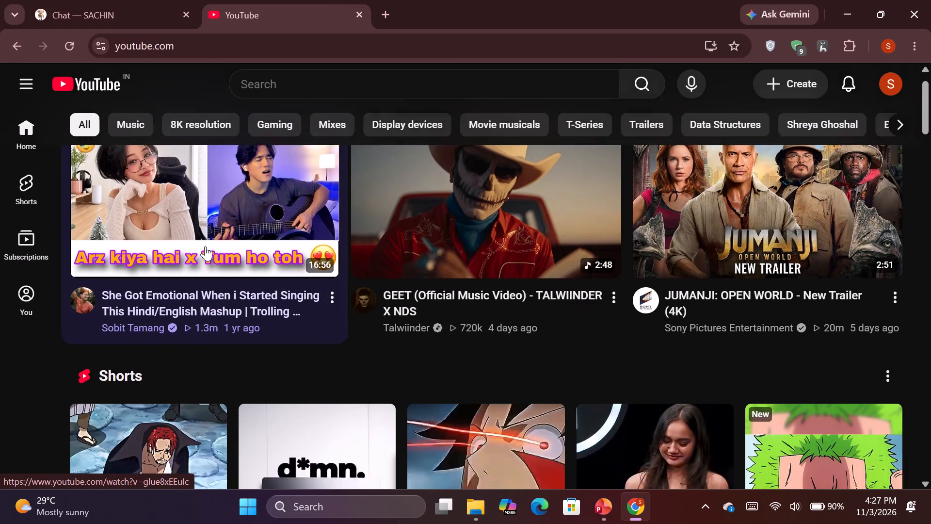
scroll(205, 246, "up", 1)
left_click(420, 287)
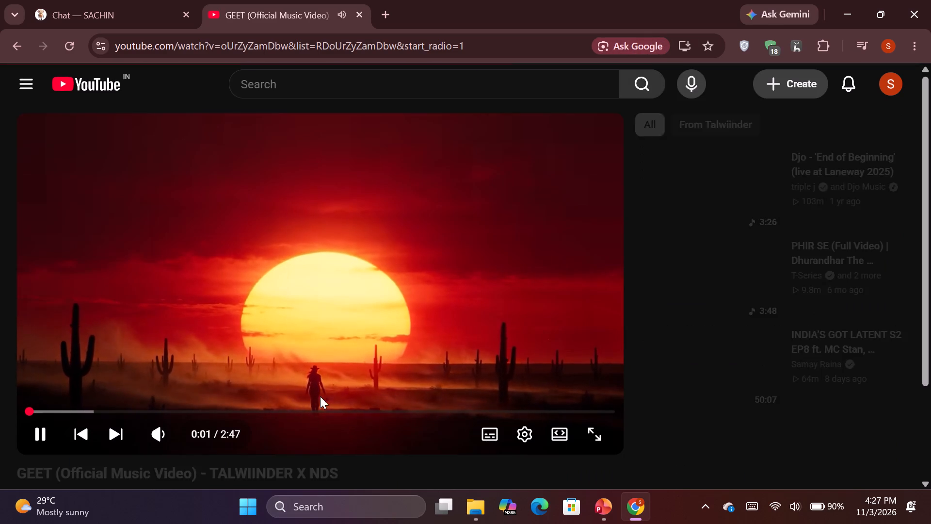
Skip ahead through the opening of the GEET music video and look over the details below it.
left_click(52, 412)
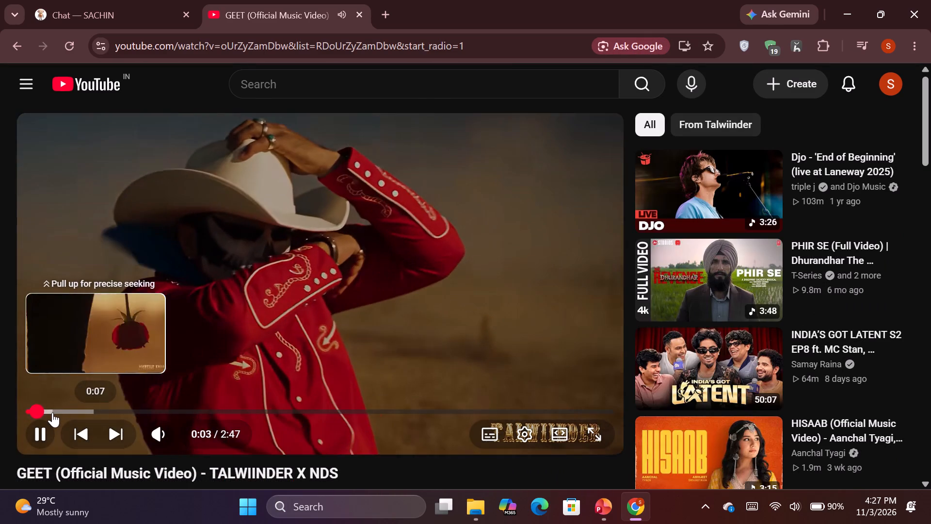
left_click(62, 413)
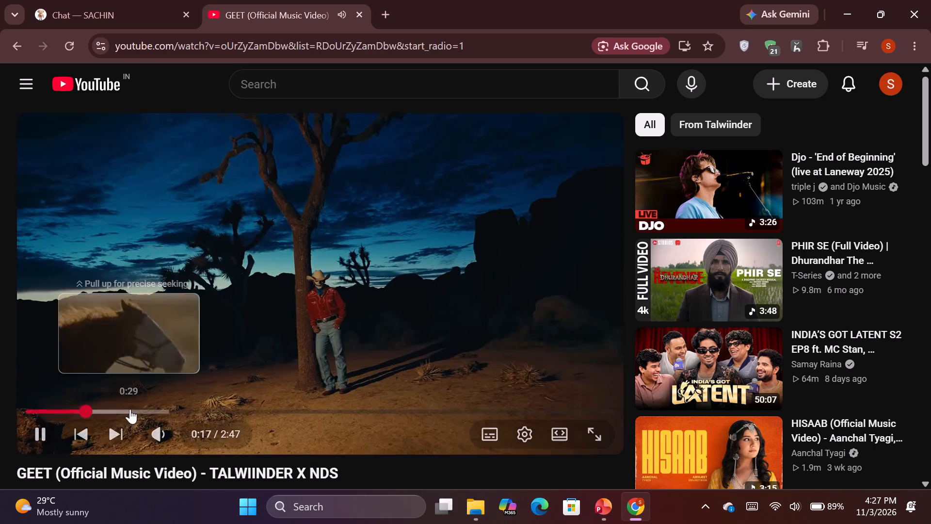
scroll(165, 385, "down", 2)
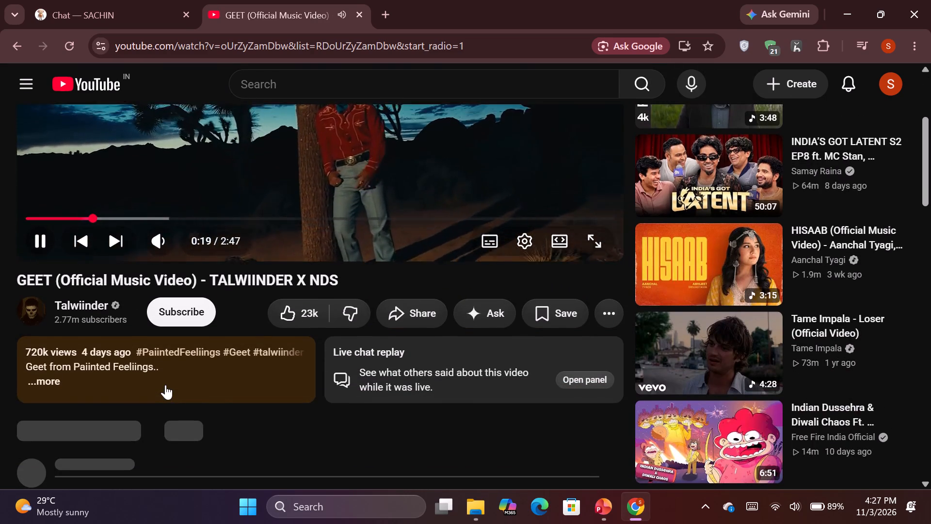
scroll(165, 385, "down", 1)
scroll(165, 385, "up", 3)
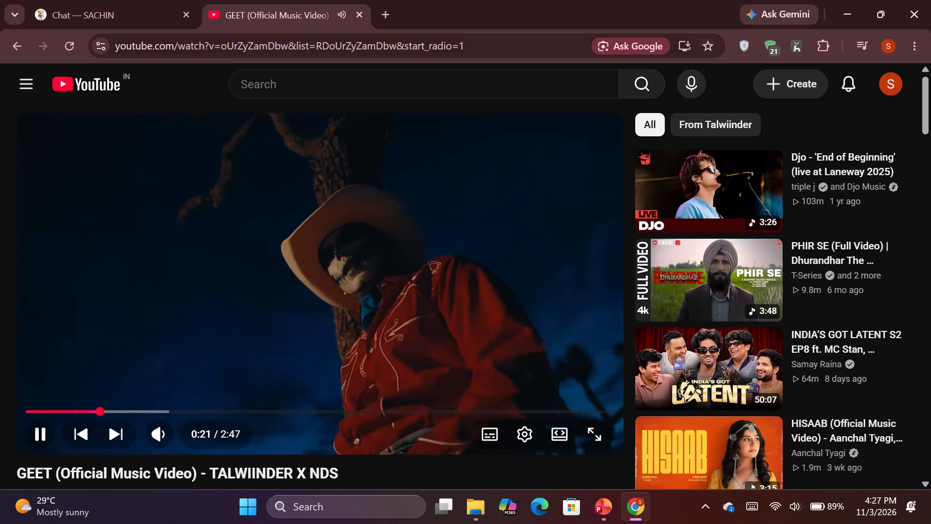
Search YouTube for "non copywrite vedios" and close the mini player of the music video.
left_click(380, 19)
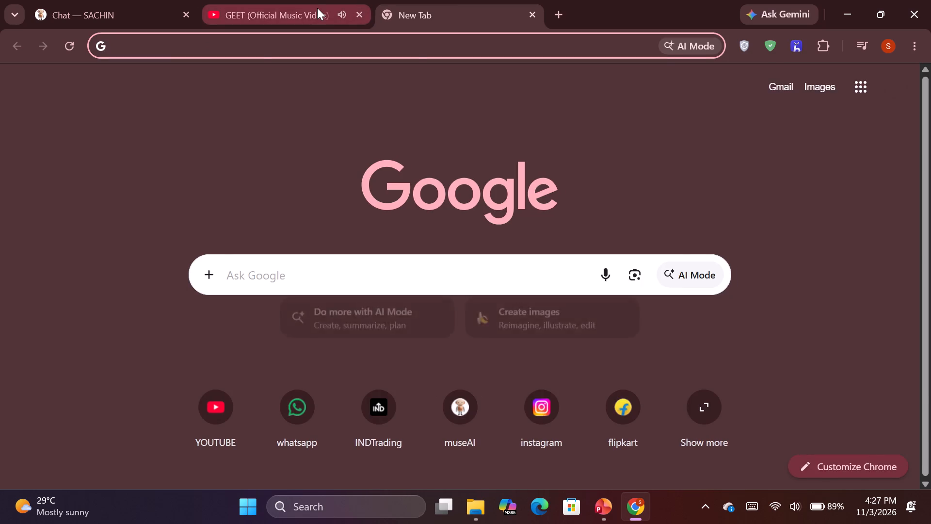
left_click(317, 8)
double_click(340, 85)
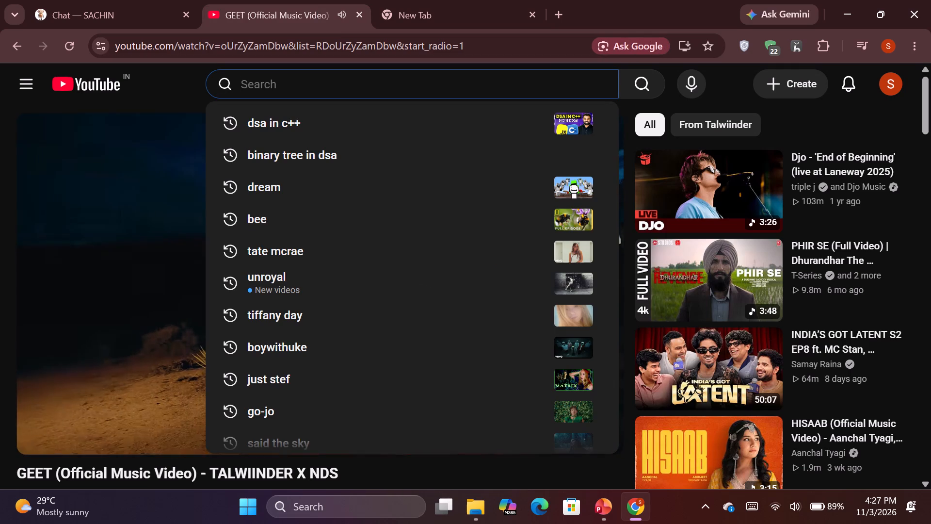
type("non copywrite vedios f")
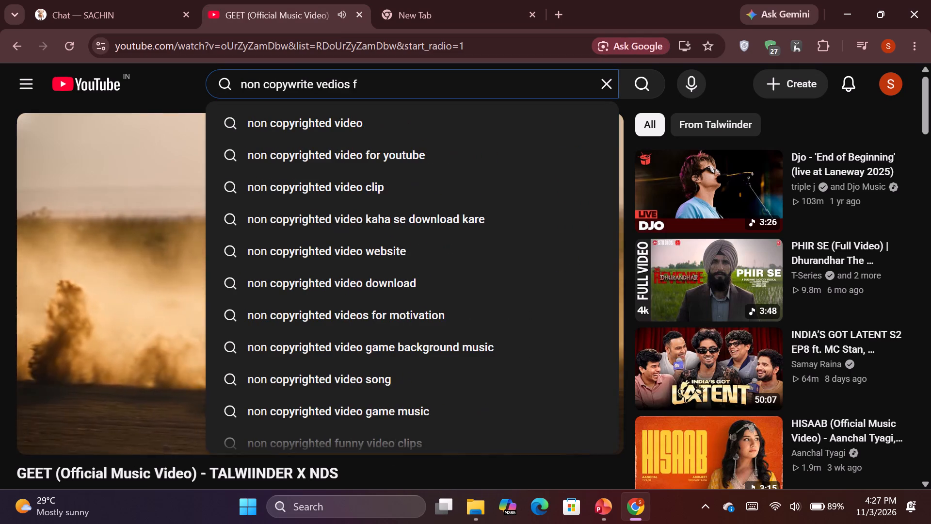
key("BackSpace")
key("Return")
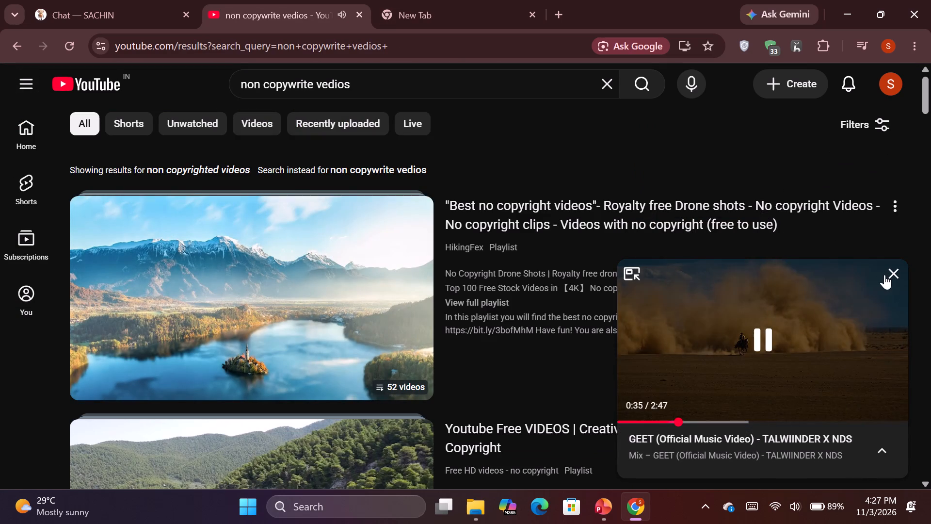
left_click(889, 275)
Examine the search results for playlists of copyright-free videos.
scroll(692, 254, "right", 2)
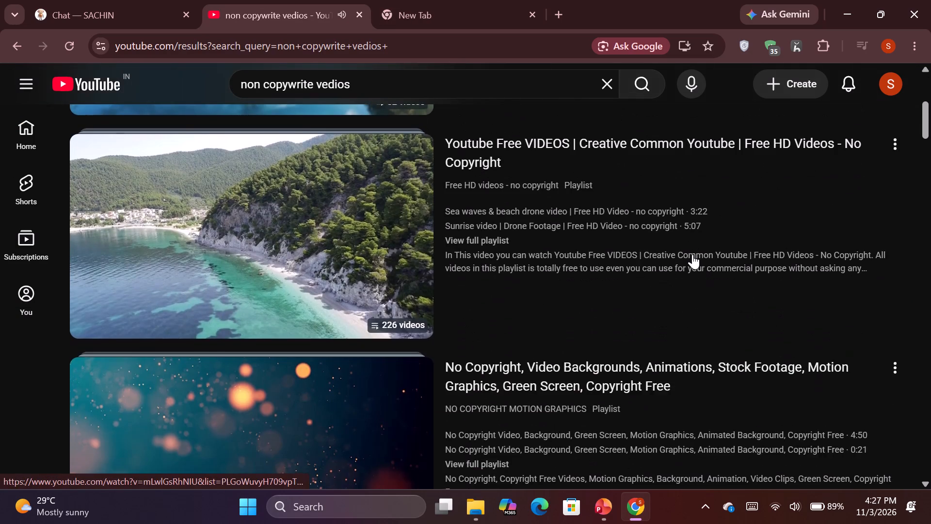
scroll(692, 254, "right", 2)
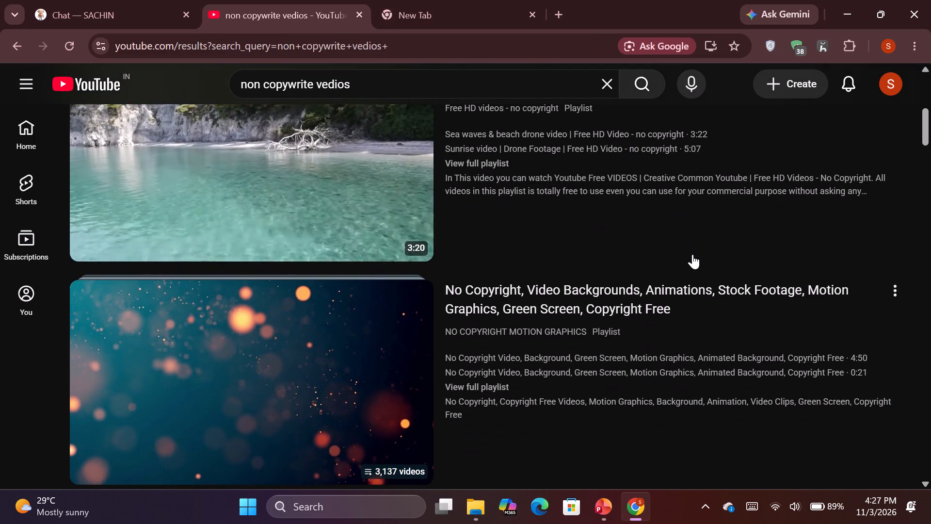
scroll(692, 254, "right", 1)
scroll(326, 327, "right", 1)
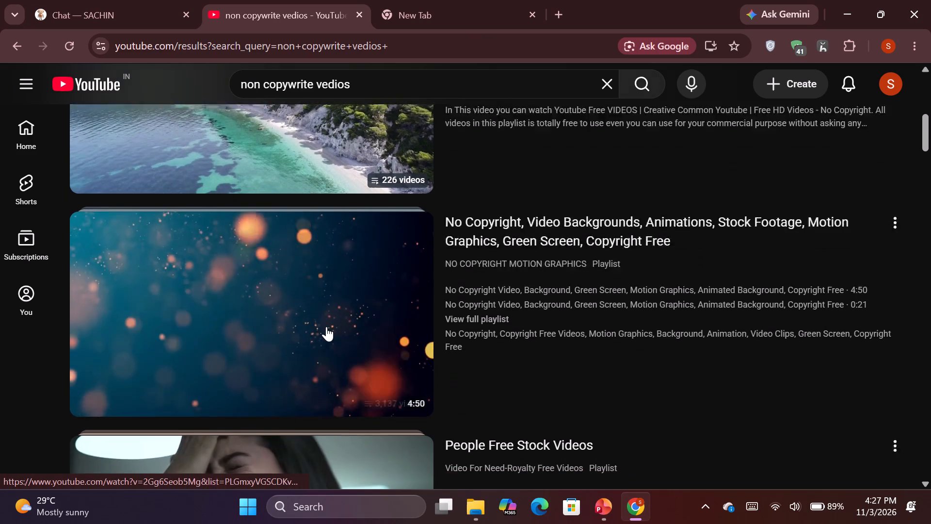
scroll(326, 327, "right", 3)
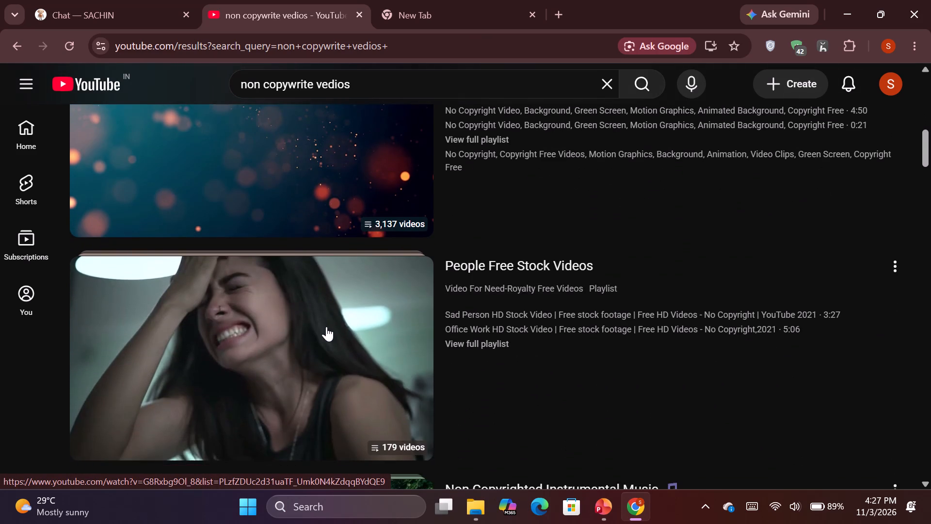
scroll(326, 327, "right", 1)
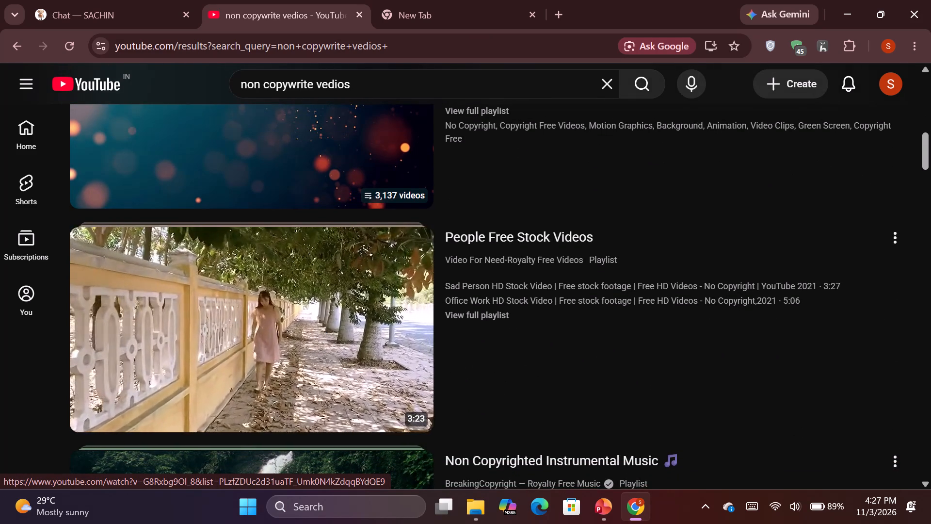
scroll(326, 327, "down", 2)
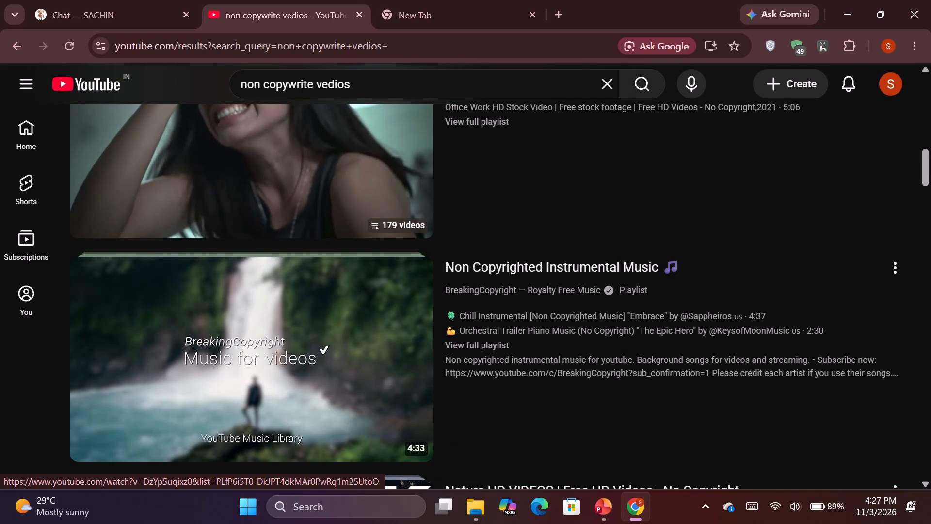
scroll(349, 327, "right", 1)
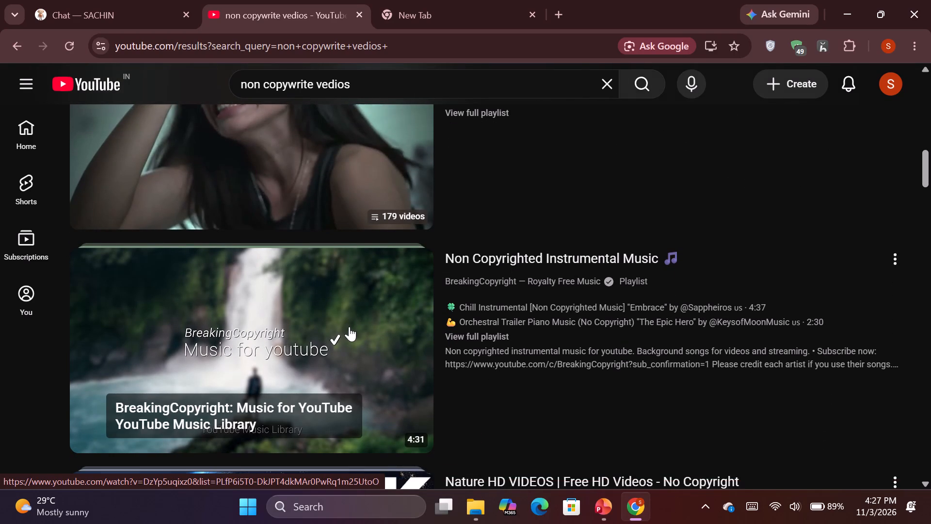
scroll(349, 327, "right", 1)
Open the Non Copyrighted Instrumental Music playlist and skip forward through its first video to preview it.
left_click(349, 327)
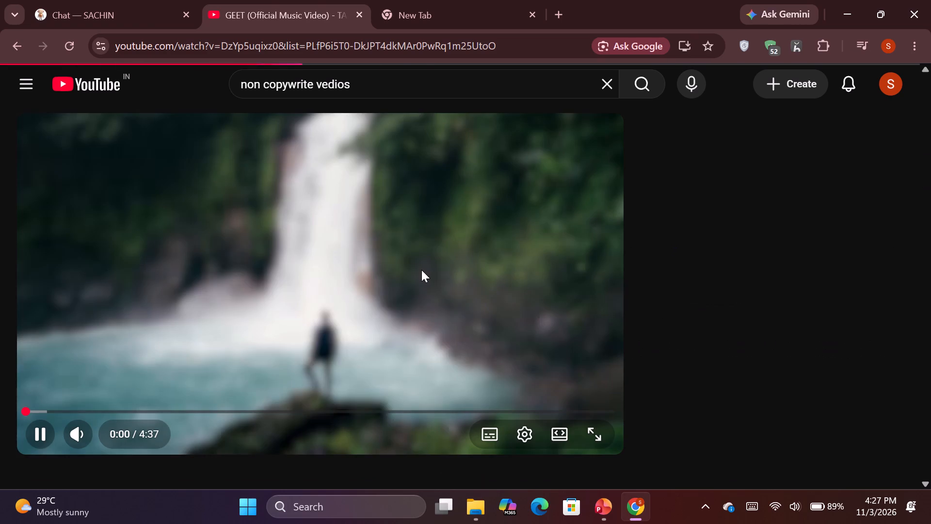
left_click(421, 270)
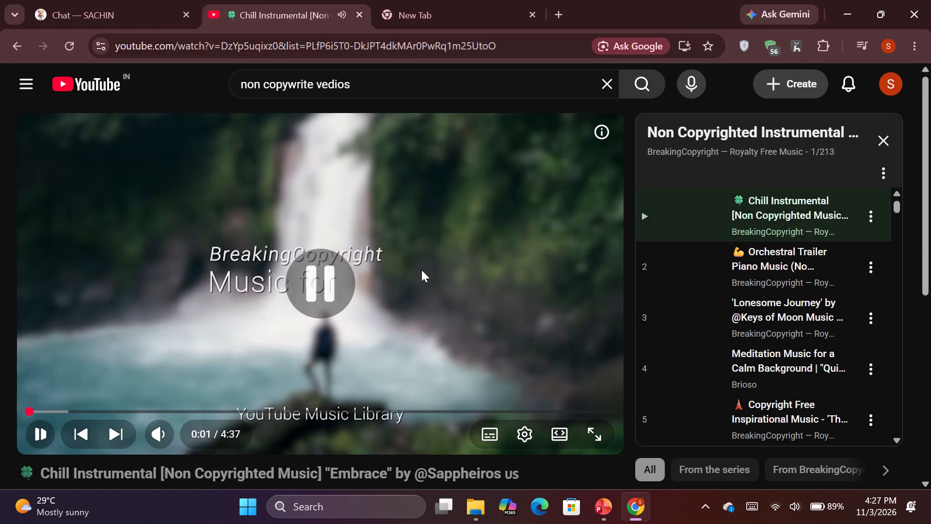
left_click(423, 270)
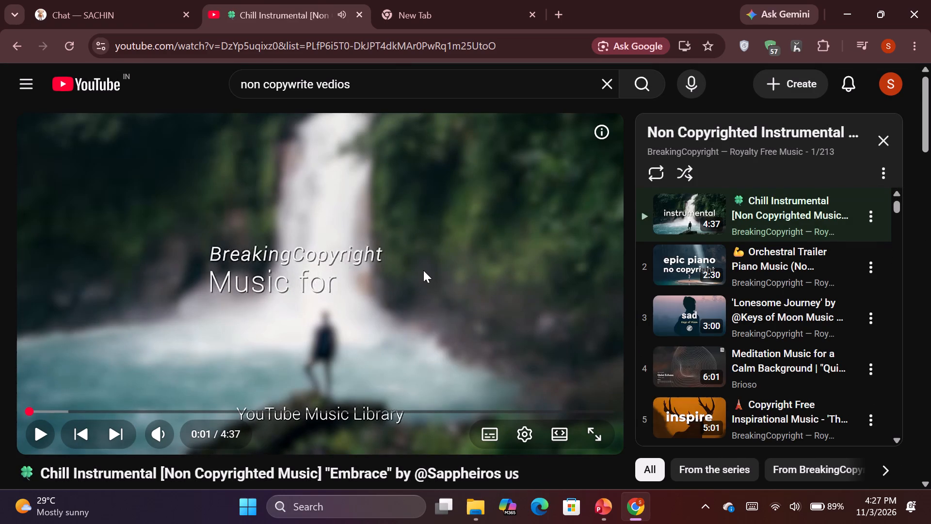
key("Right")
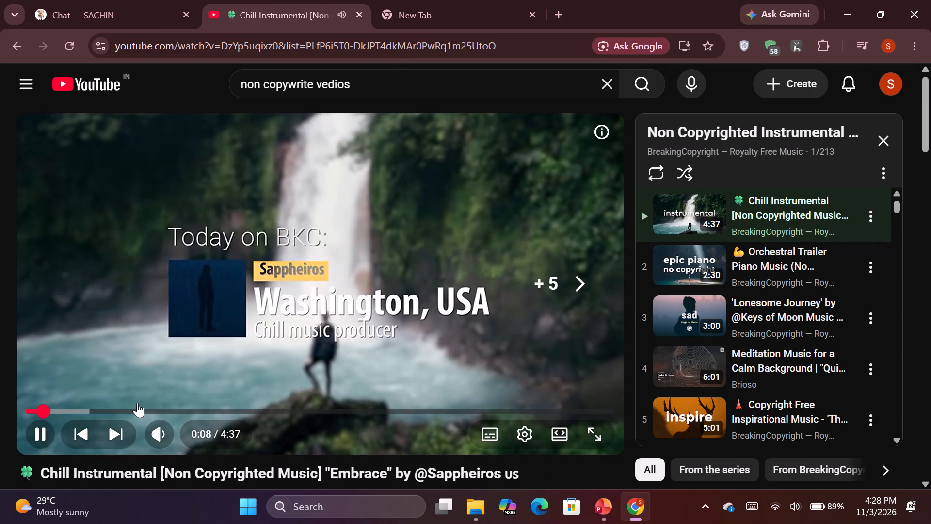
key("Right")
key("Right")
key("Right")
key("Right")
key("Right")
key("Right")
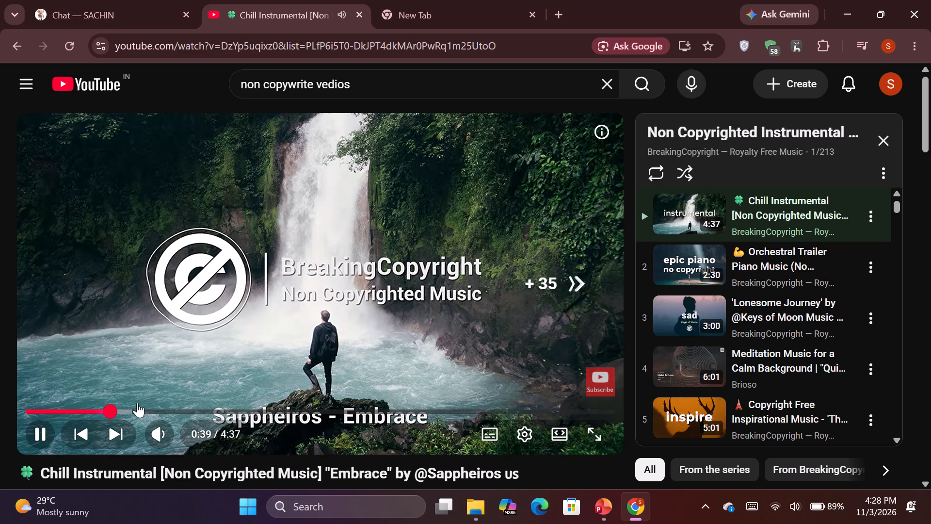
key("Right")
key("Right")
key("Right")
key("Right")
key("Right")
key("Right")
key("Right")
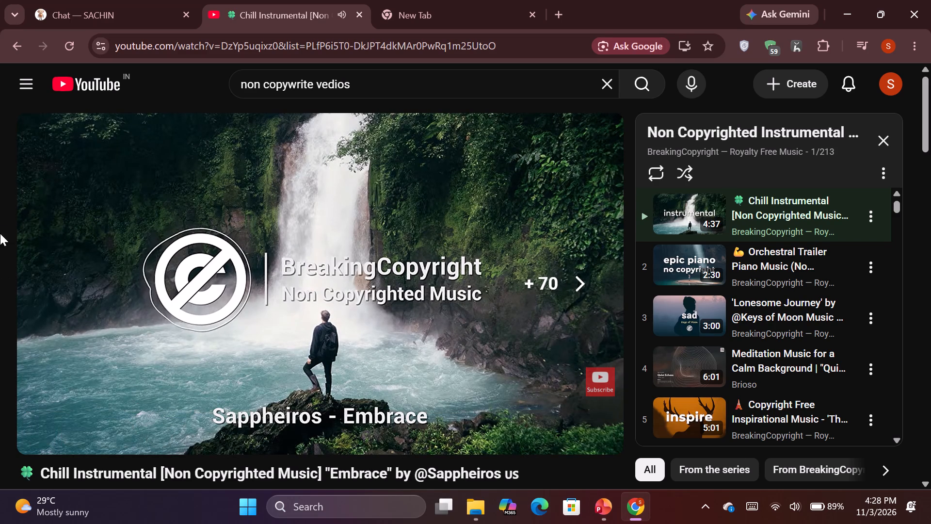
Return to the search results and open the "Best no copyright videos" playlist of royalty-free drone shots.
left_click(13, 48)
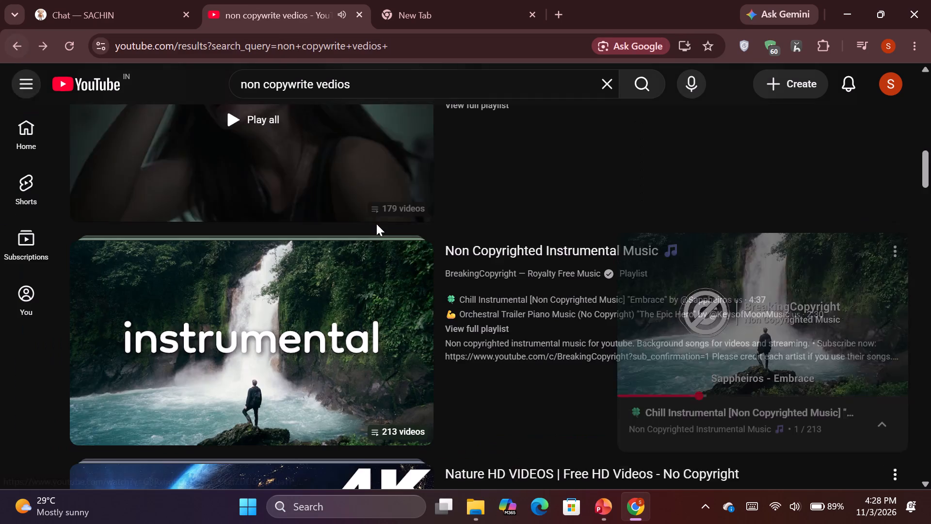
scroll(376, 224, "up", 11)
left_click(270, 249)
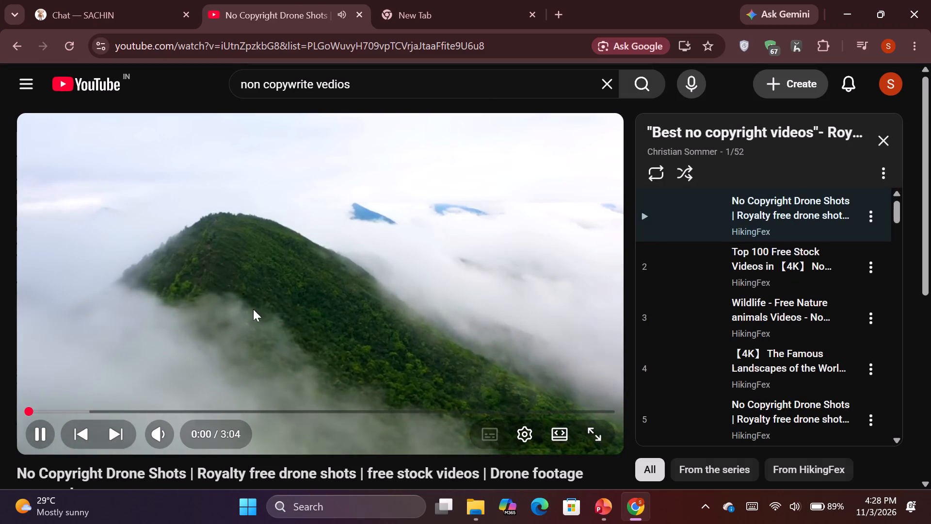
Set the playback quality of the drone shots video to an HD resolution.
left_click(521, 425)
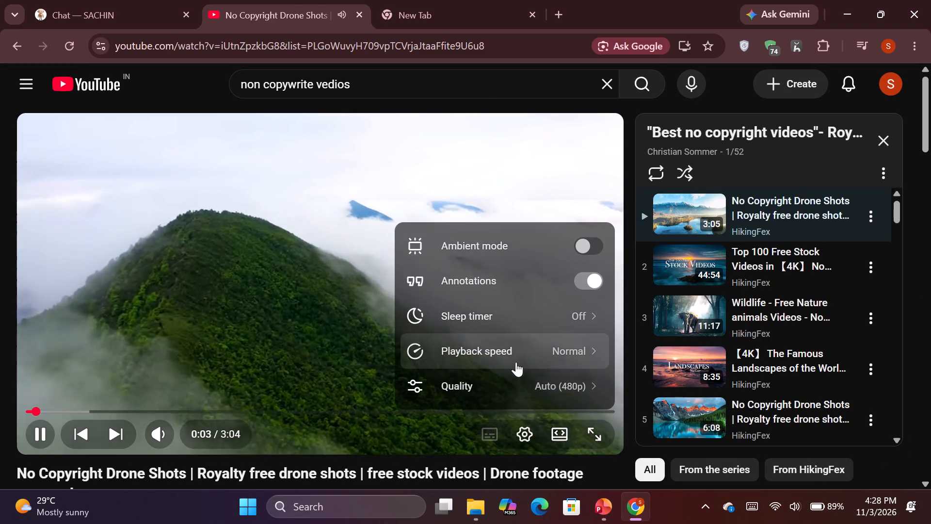
left_click(512, 390)
scroll(526, 213, "up", 5)
left_click(502, 240)
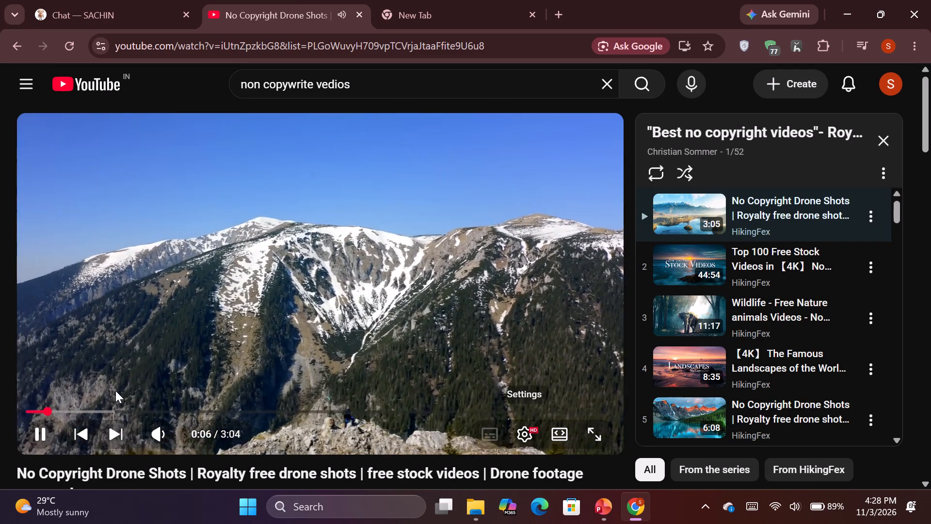
Skip ahead to about 0:24 in the drone shots video to preview its footage.
left_click(96, 401)
left_click(103, 414)
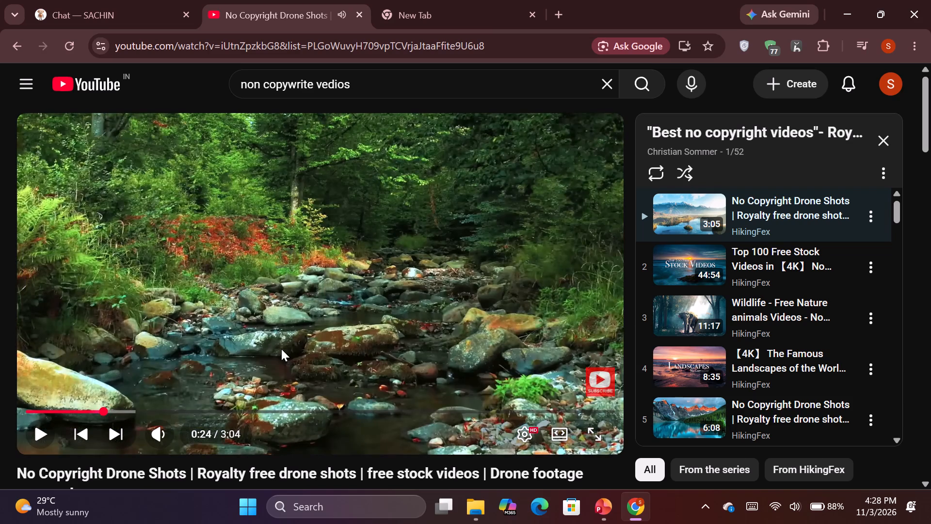
left_click(281, 349)
Open the playlist's Wildlife - Free Nature animals video and skip through it to about 4:11, checking the animal clips.
scroll(787, 302, "right", 1)
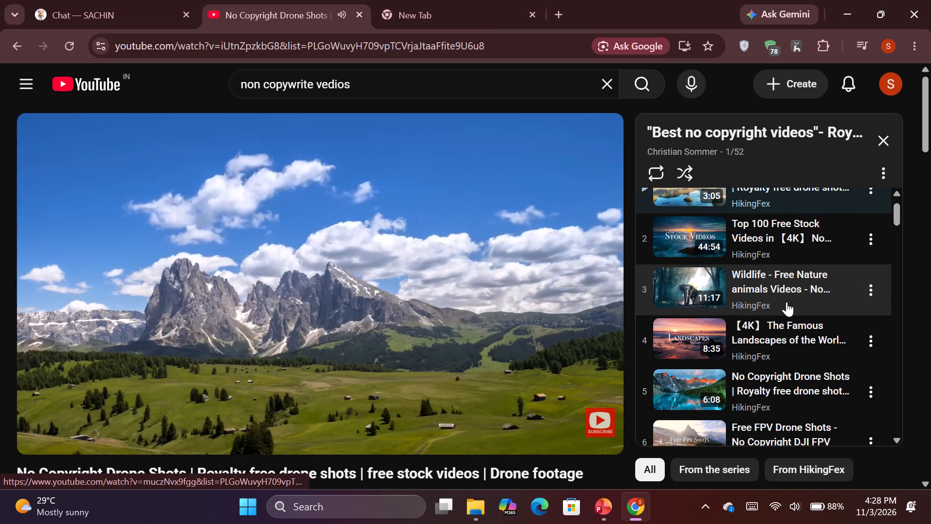
scroll(787, 302, "right", 1)
left_click(706, 297)
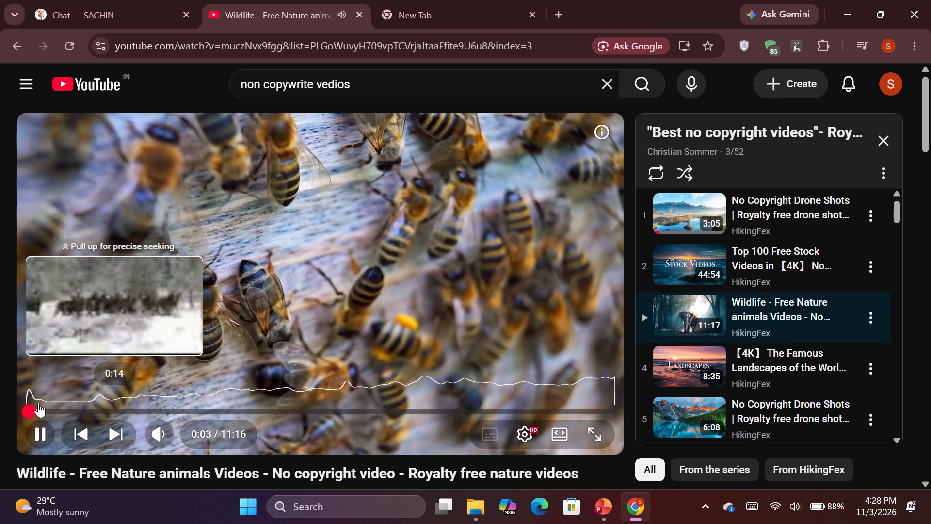
left_click(53, 406)
left_click(100, 409)
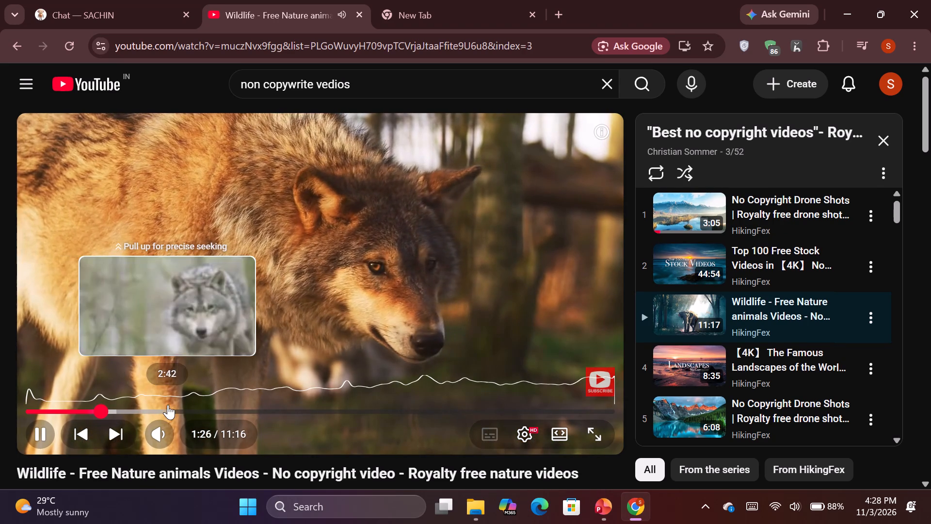
left_click(152, 405)
left_click(209, 402)
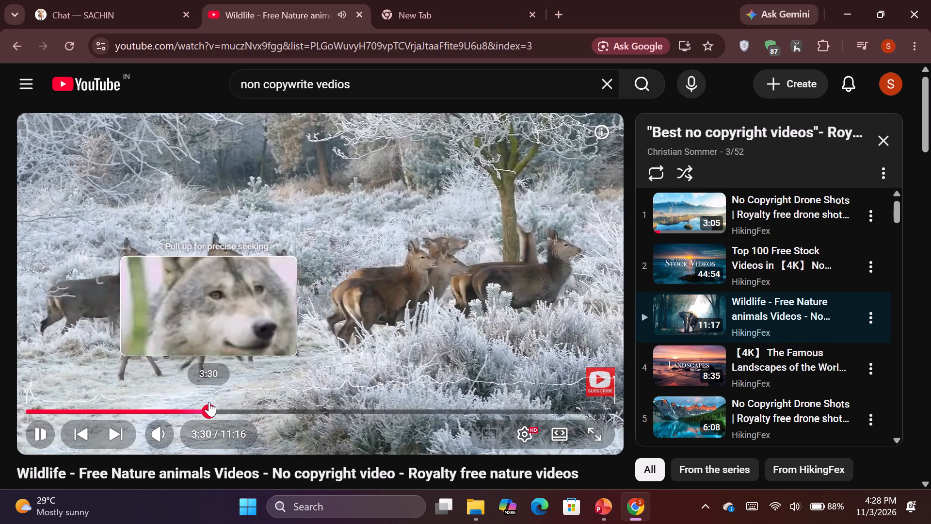
left_click(245, 404)
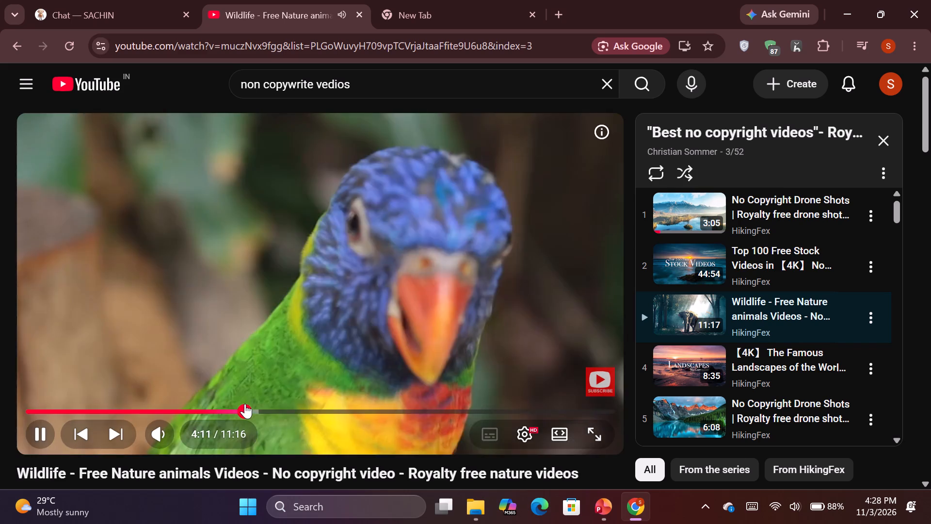
Skip back and forth through the Wildlife - Free Nature animals video up to about 8:59, examining its animal clips.
left_click(261, 402)
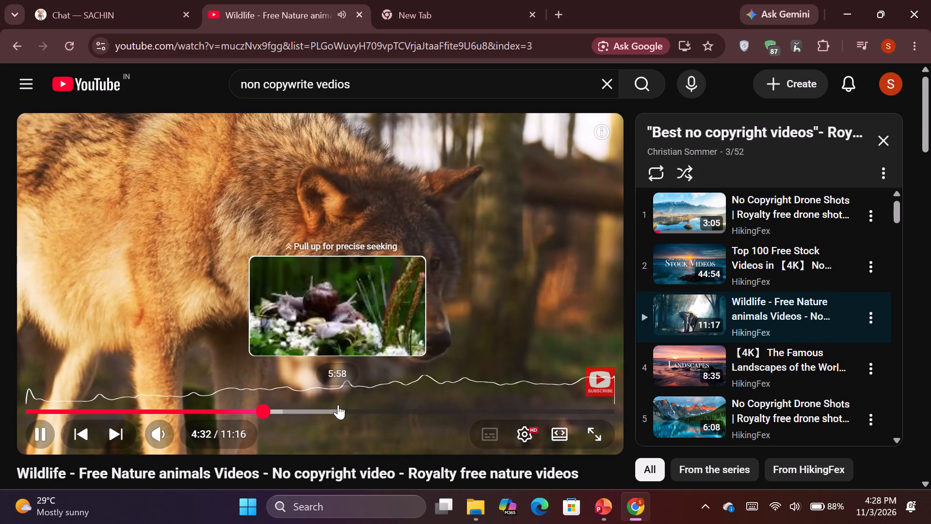
left_click(338, 405)
left_click(367, 409)
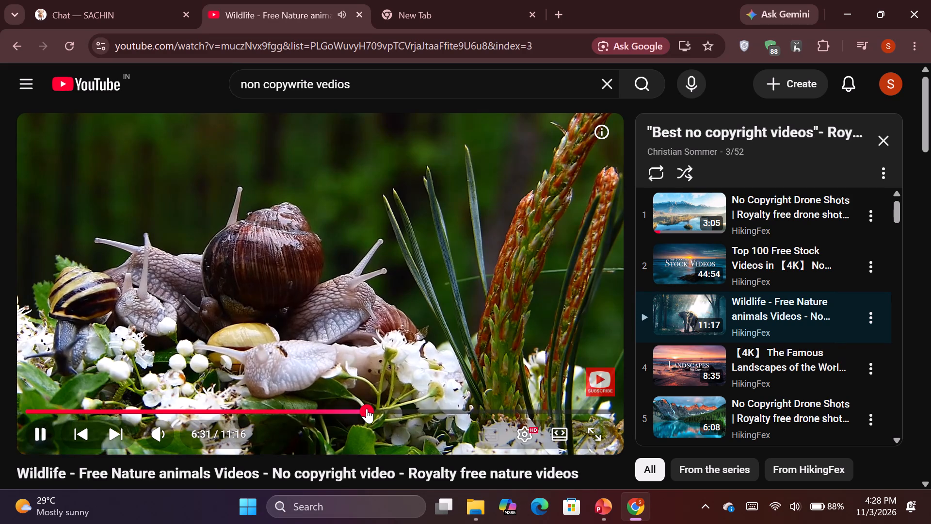
left_click(400, 412)
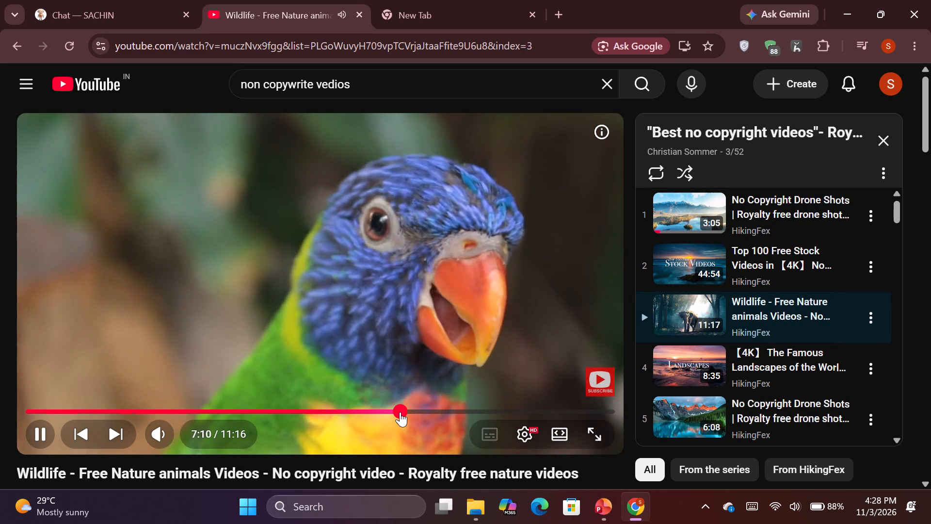
left_click(449, 410)
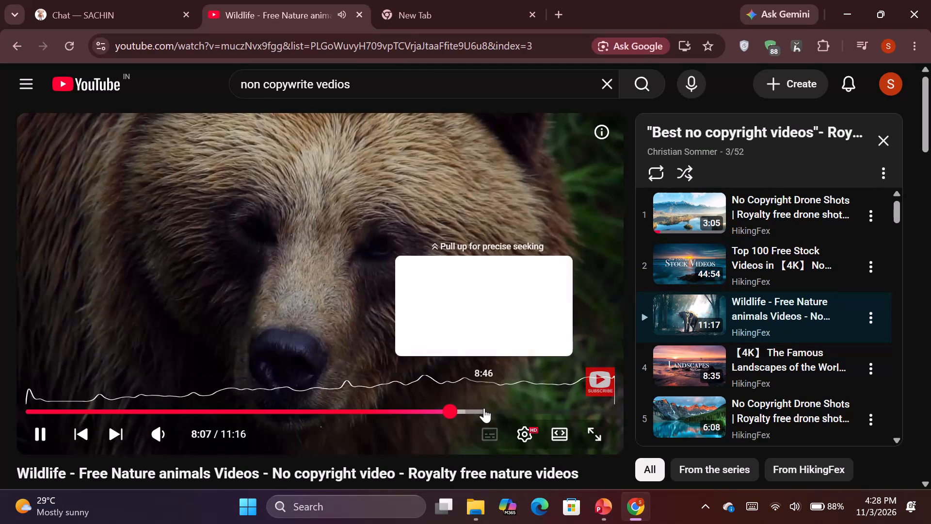
left_click(484, 408)
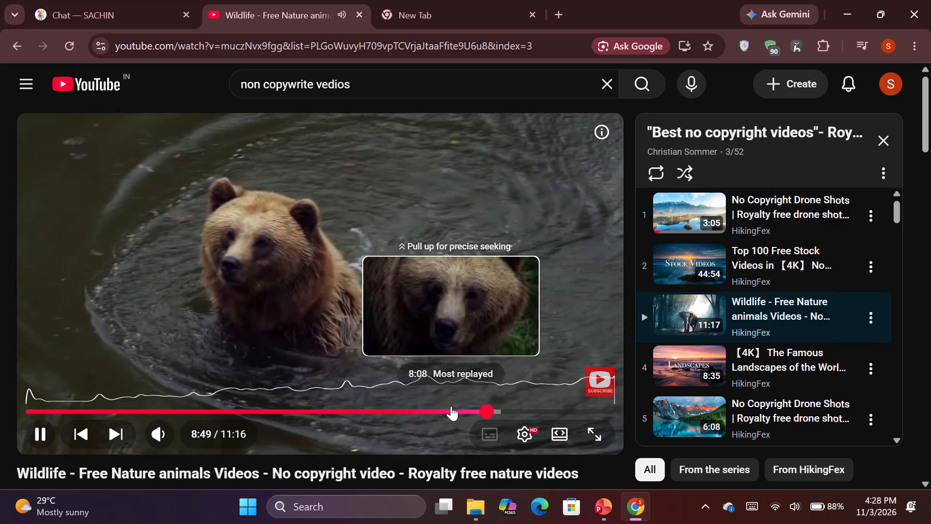
left_click(471, 413)
left_click(426, 410)
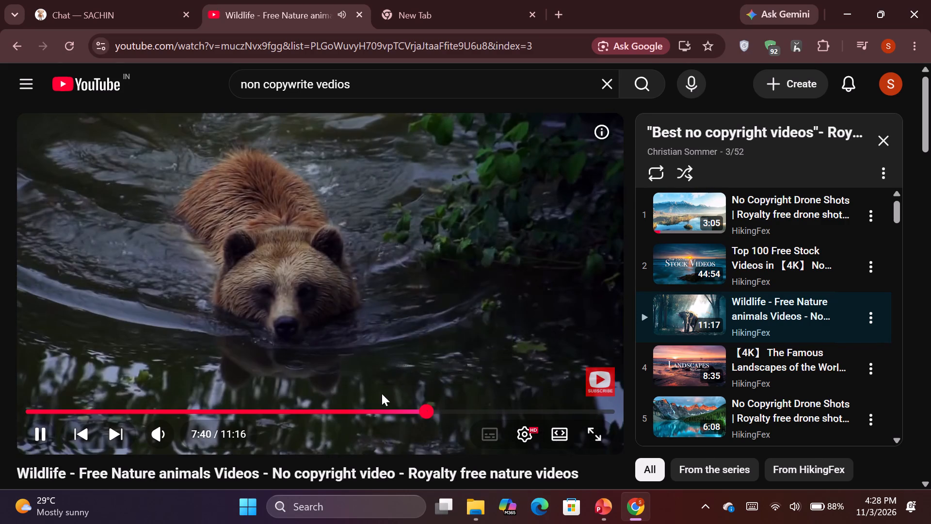
left_click(370, 408)
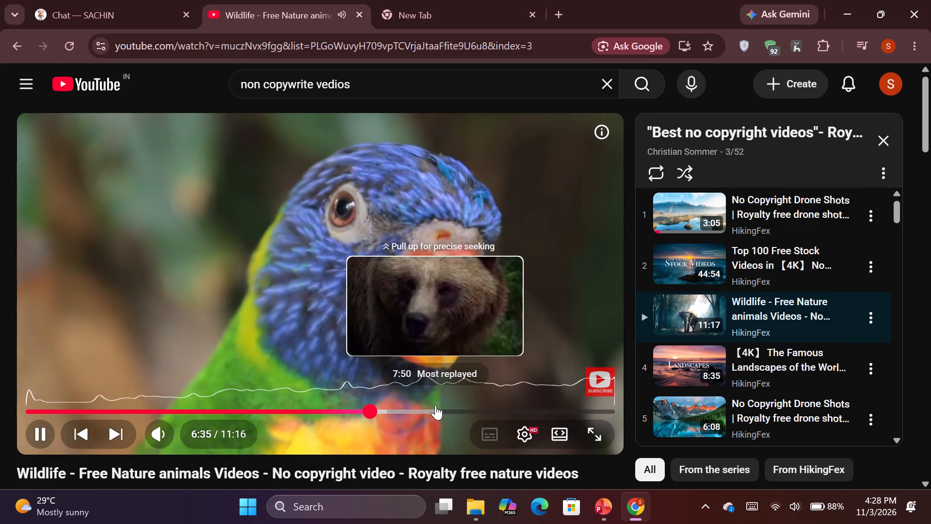
left_click(409, 402)
left_click(382, 401)
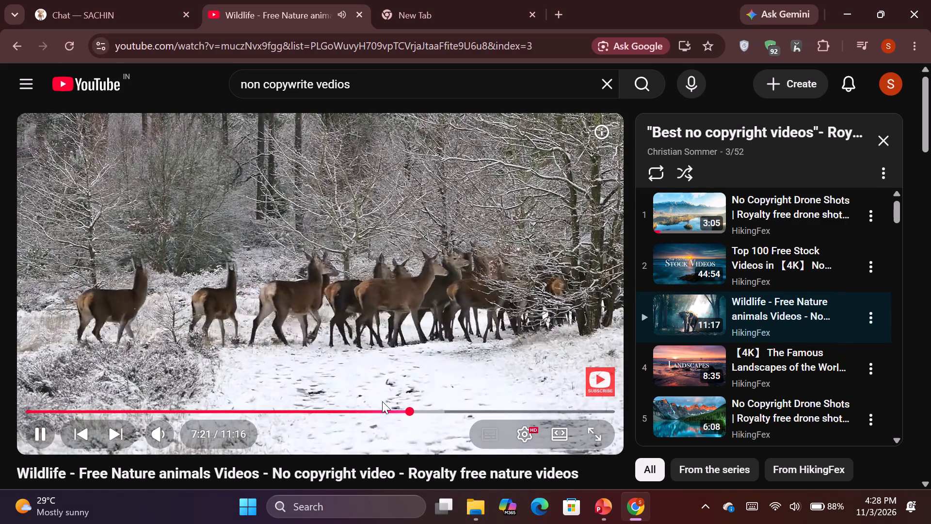
left_click(439, 379)
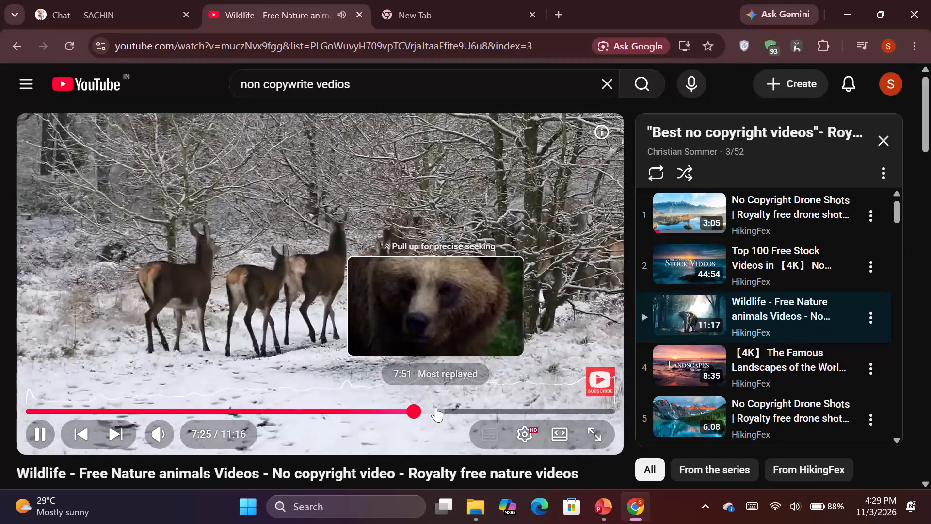
left_click(436, 407)
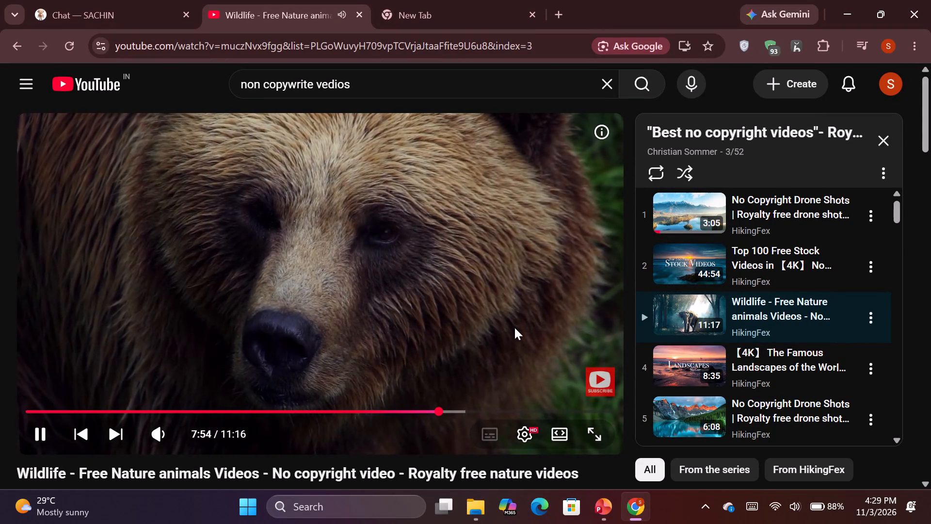
left_click(496, 403)
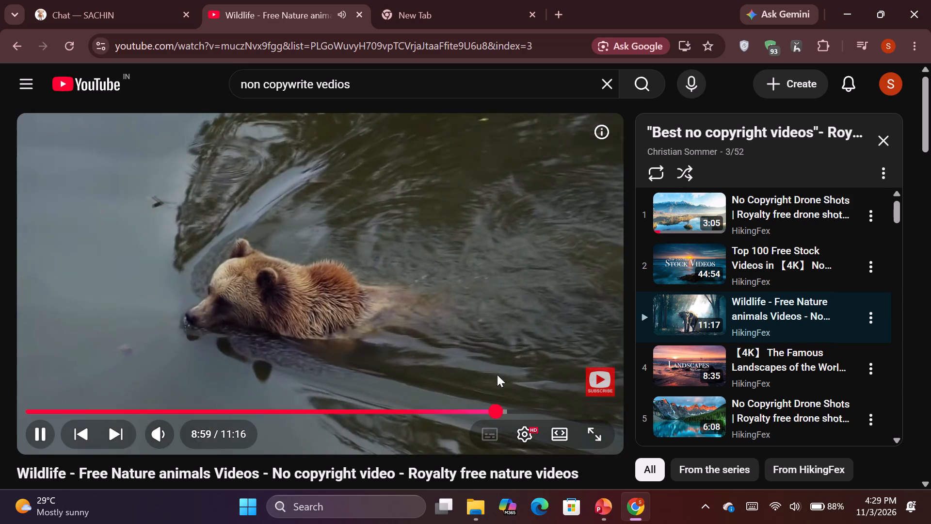
Close the browser, the cybersecurity-awareness presentation and the Downloads search window to clear the desktop.
left_click(930, 0)
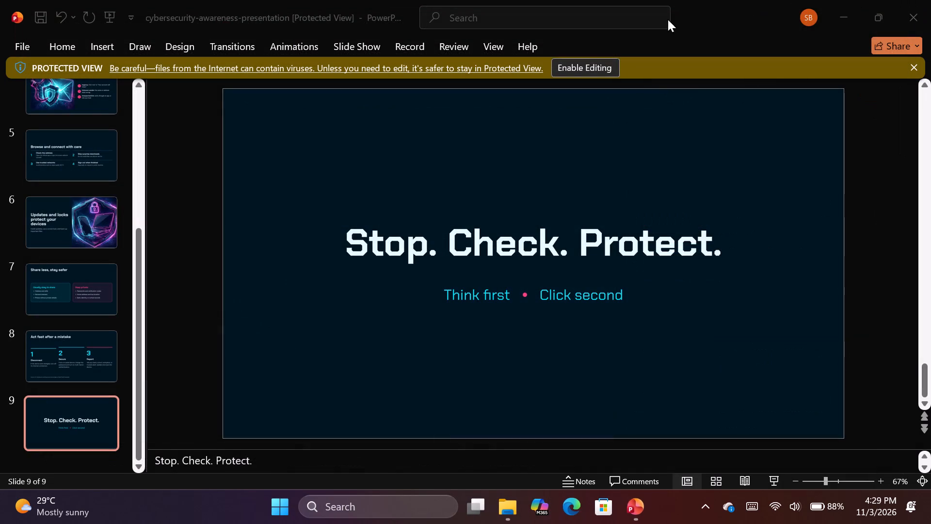
left_click(930, 6)
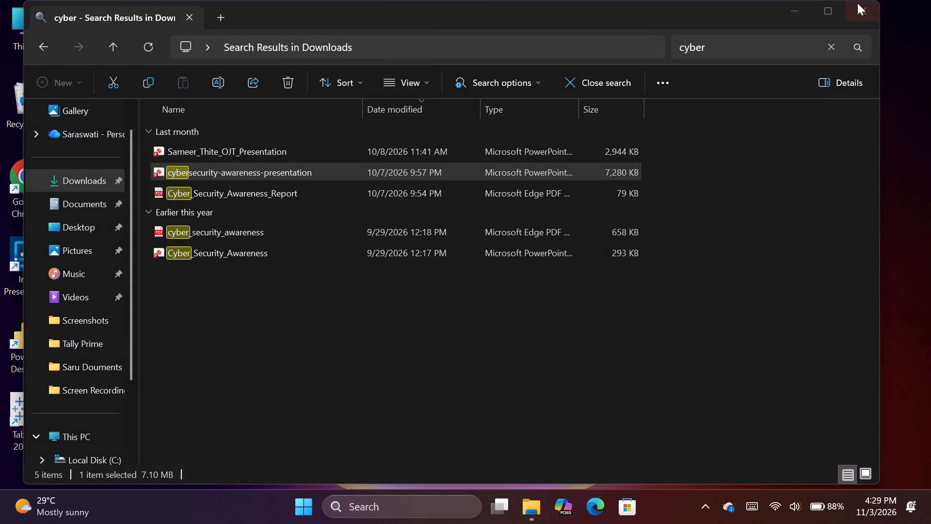
left_click(866, 11)
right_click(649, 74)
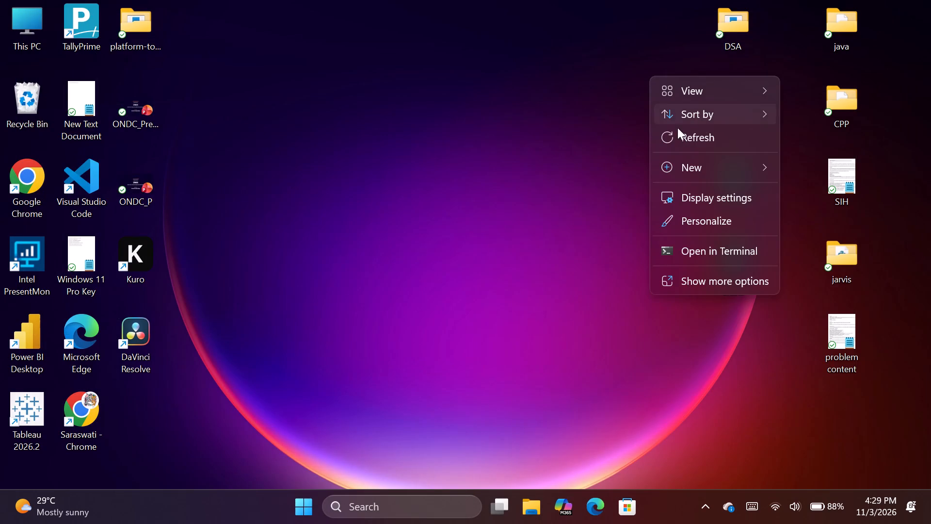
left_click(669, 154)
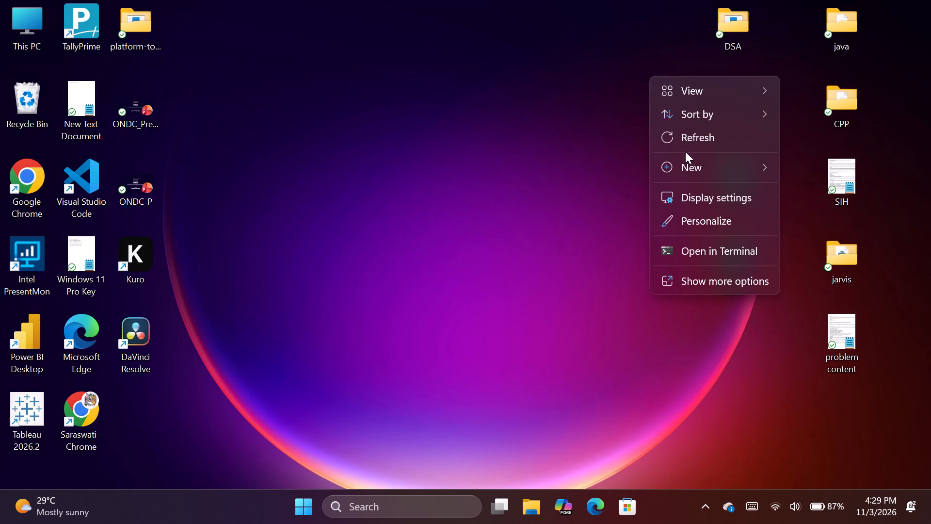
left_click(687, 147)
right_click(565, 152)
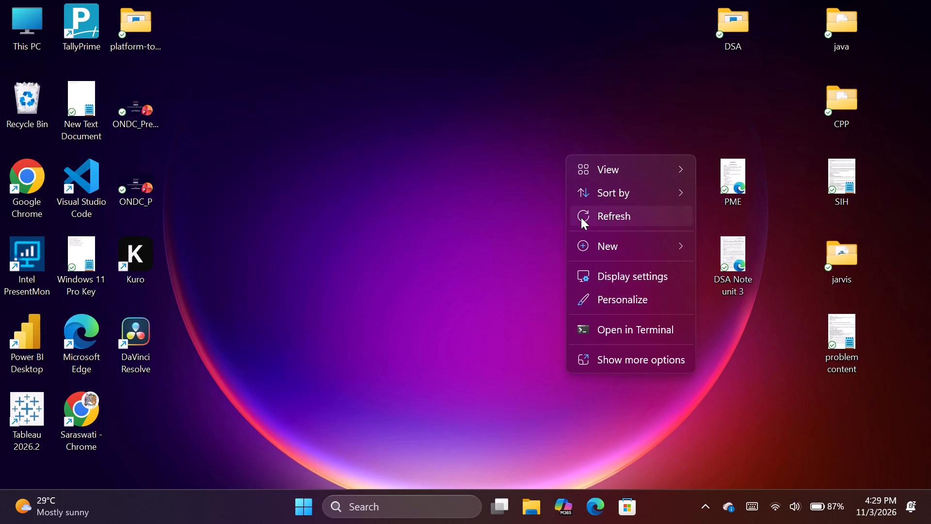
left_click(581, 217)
Launch DaVinci Resolve from the desktop.
double_click(148, 337)
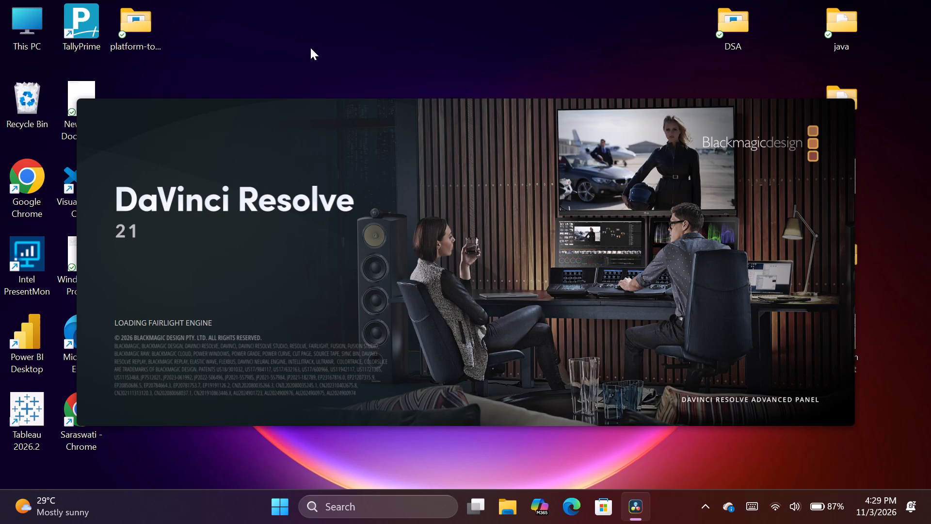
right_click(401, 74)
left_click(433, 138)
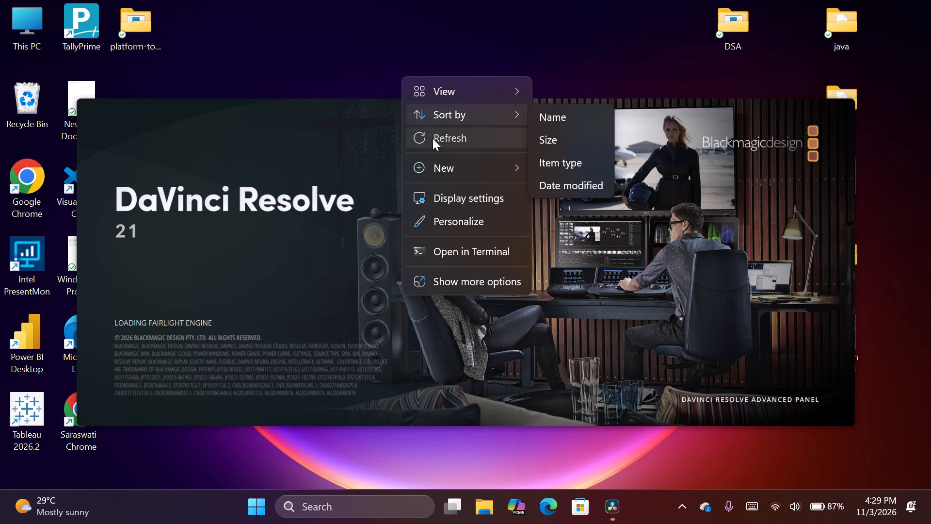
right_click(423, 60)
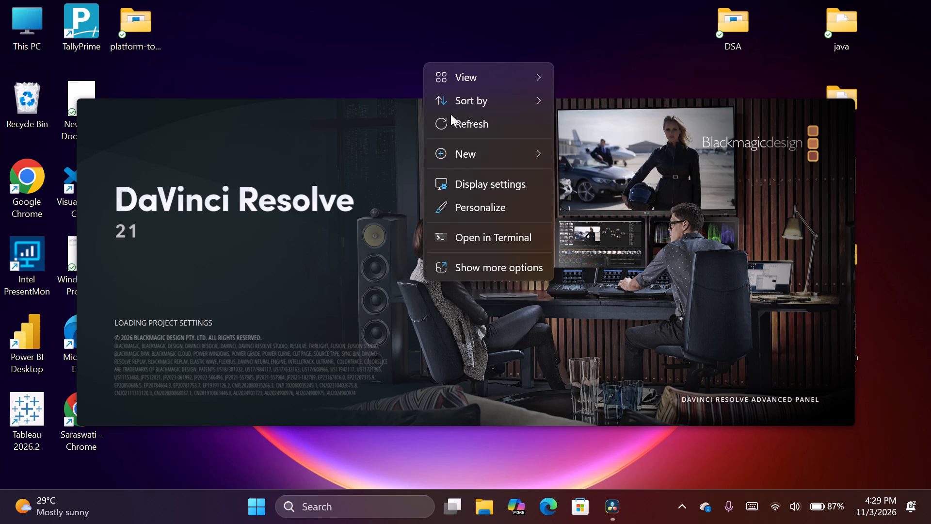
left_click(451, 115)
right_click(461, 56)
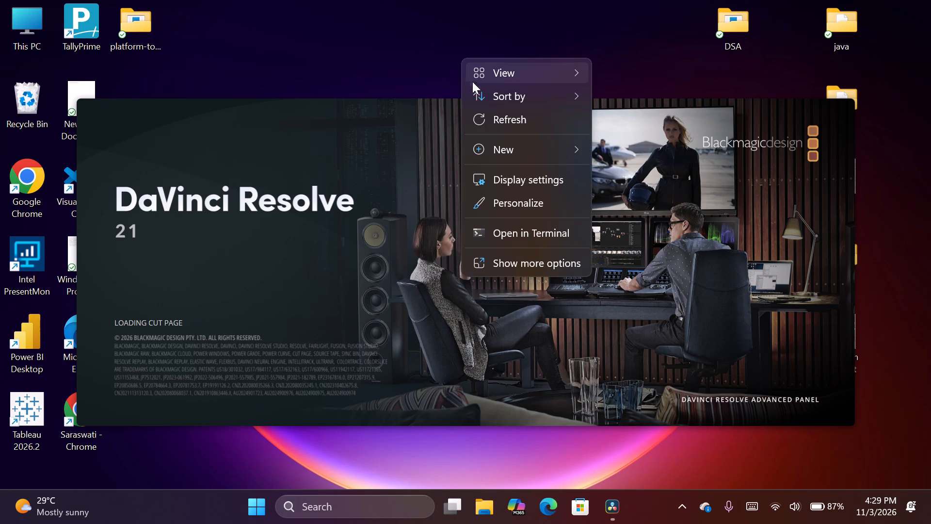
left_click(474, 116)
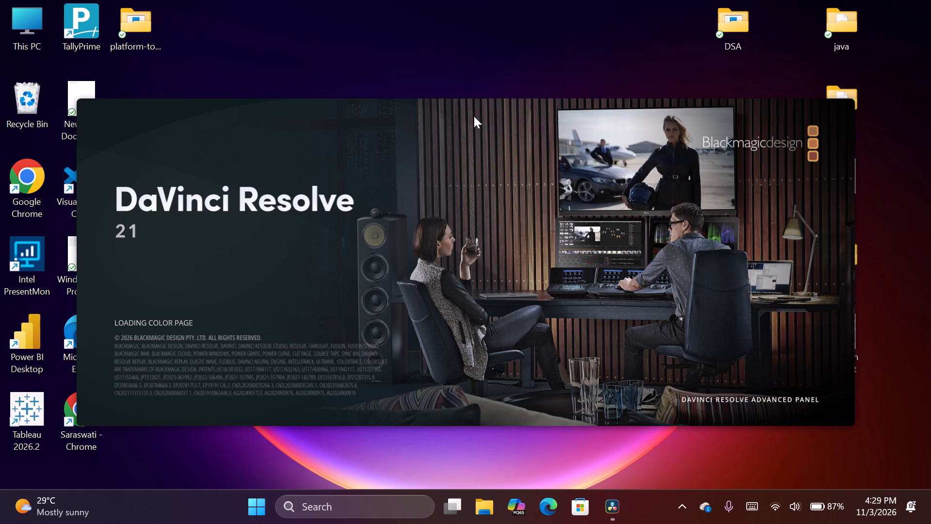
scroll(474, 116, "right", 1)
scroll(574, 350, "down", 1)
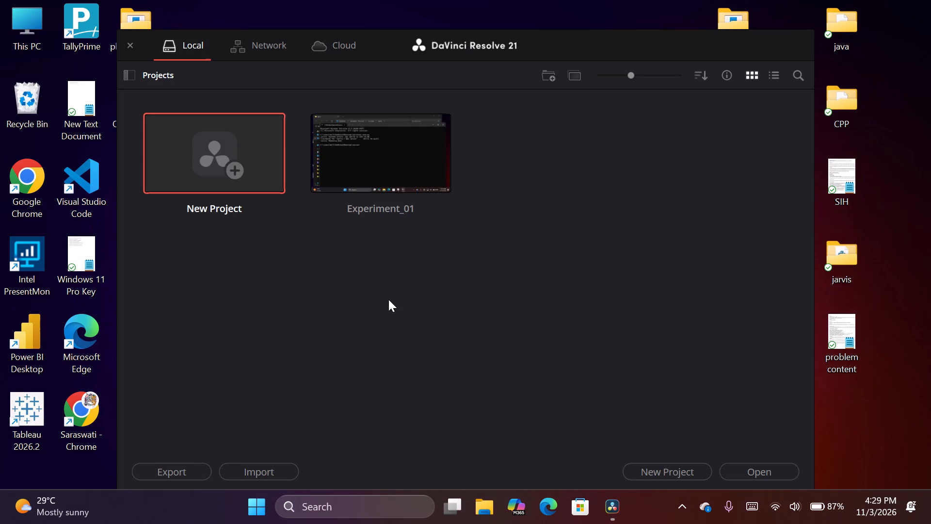
Open the existing Experiment_01 project from the local projects.
left_click(388, 299)
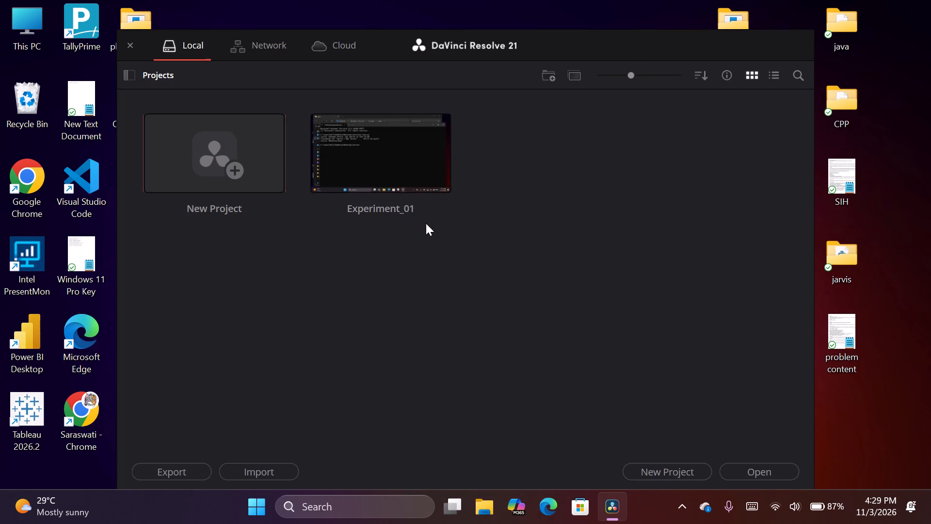
left_click(629, 479)
left_click_drag(518, 297, 503, 306)
left_click(503, 306)
left_click(360, 114)
left_click(378, 153)
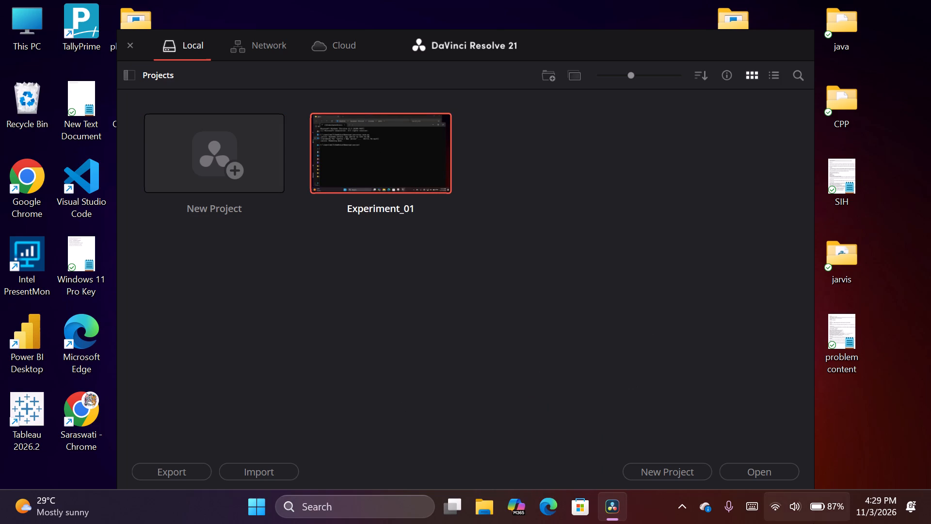
left_click(758, 475)
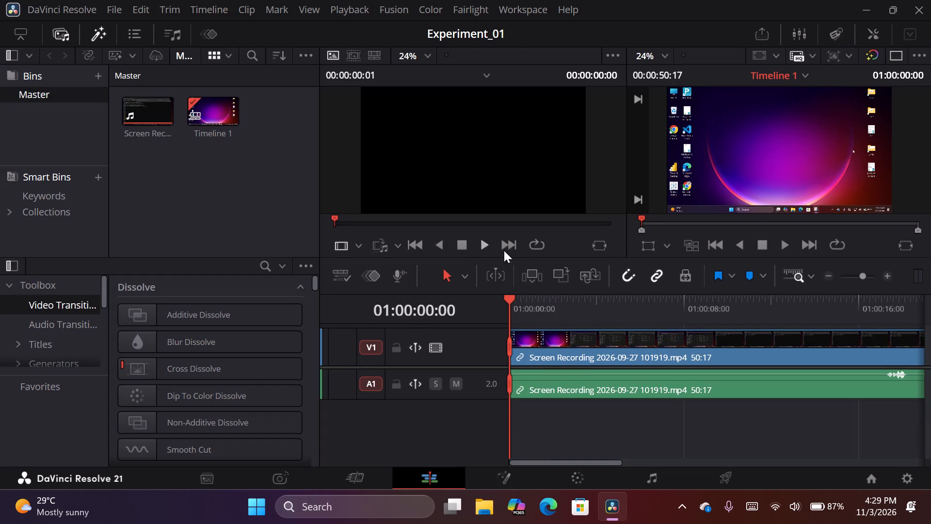
Play the opening seconds of Timeline 1 to preview the screen recording, stop playback and return the playhead to 01:00:00:00.
left_click(484, 247)
left_click(777, 248)
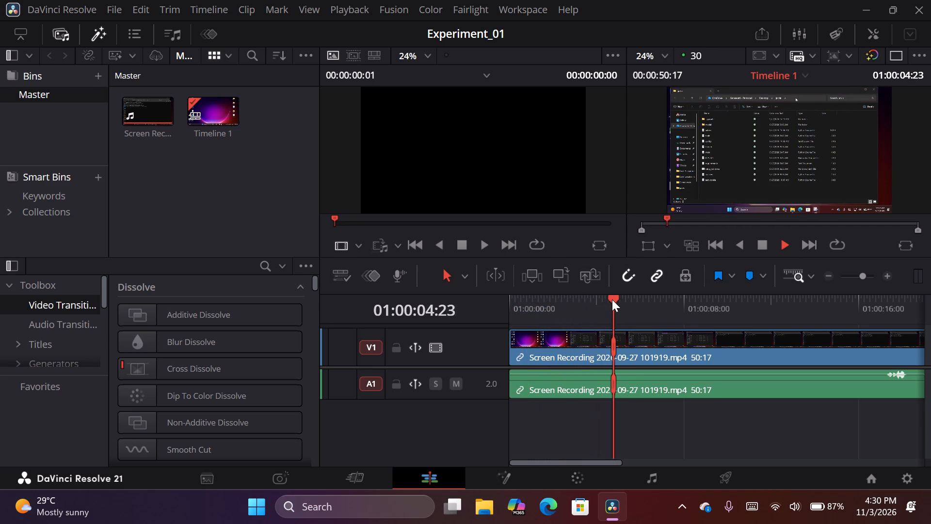
left_click_drag(614, 299, 496, 310)
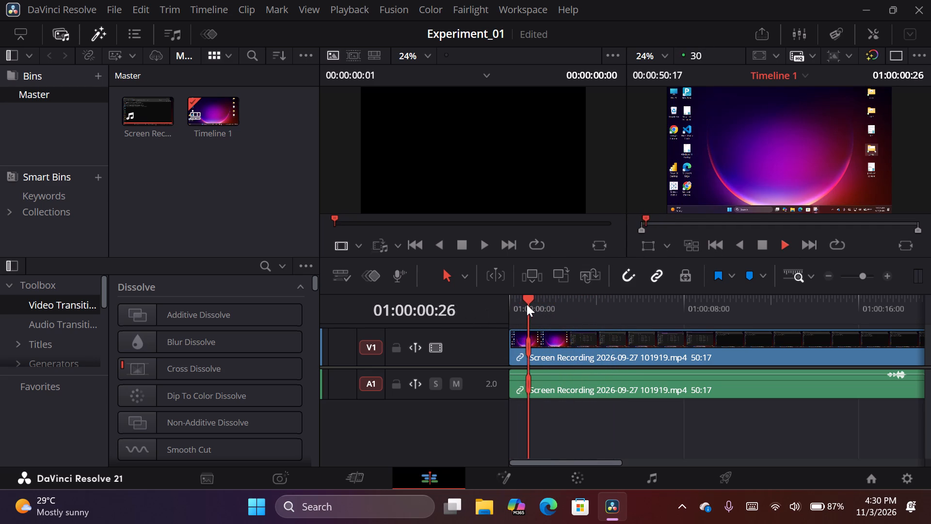
left_click_drag(529, 296, 449, 305)
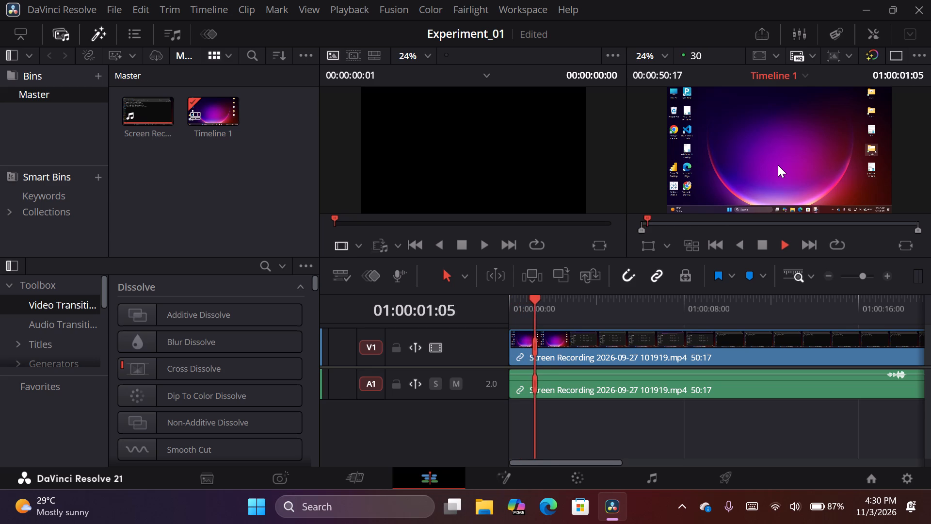
left_click(778, 165)
left_click(758, 246)
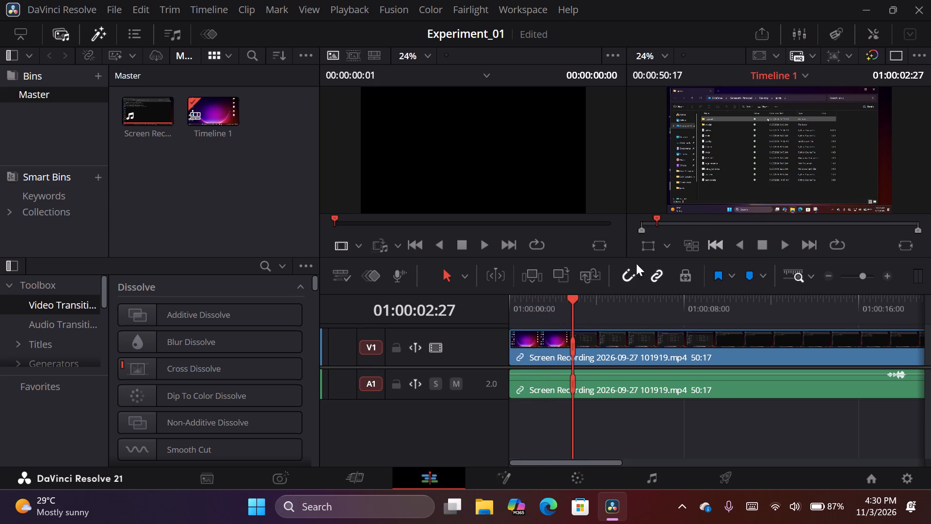
left_click_drag(578, 305, 513, 304)
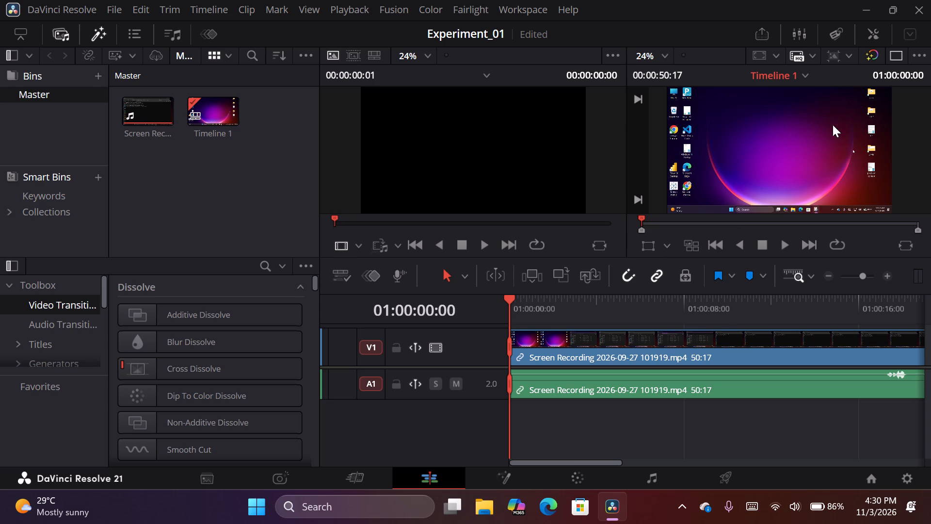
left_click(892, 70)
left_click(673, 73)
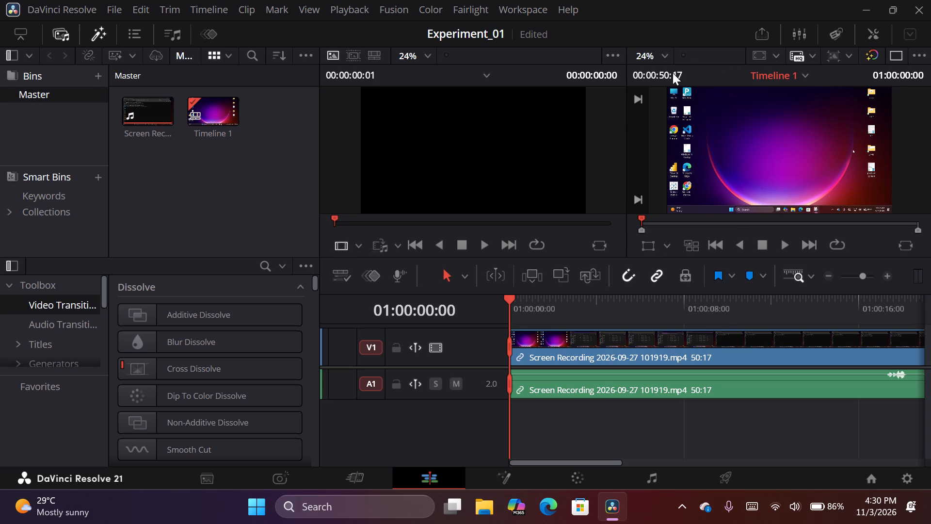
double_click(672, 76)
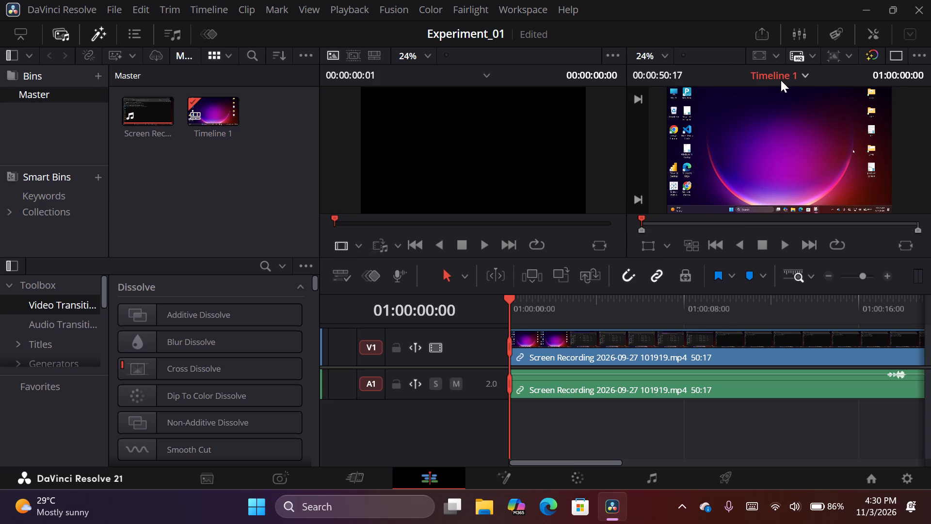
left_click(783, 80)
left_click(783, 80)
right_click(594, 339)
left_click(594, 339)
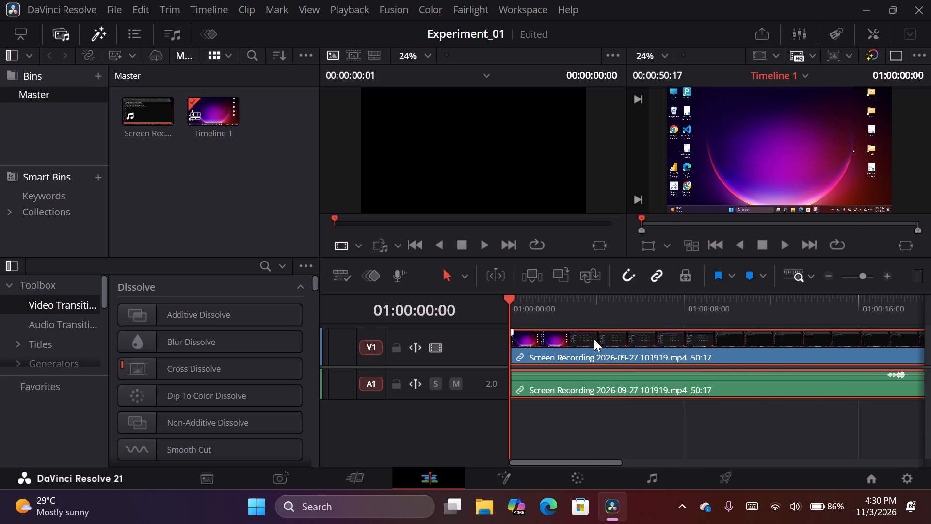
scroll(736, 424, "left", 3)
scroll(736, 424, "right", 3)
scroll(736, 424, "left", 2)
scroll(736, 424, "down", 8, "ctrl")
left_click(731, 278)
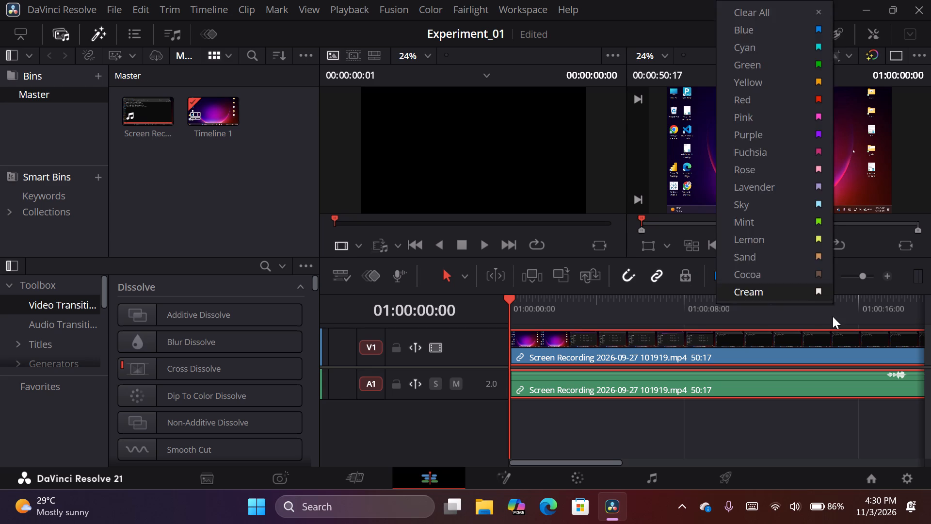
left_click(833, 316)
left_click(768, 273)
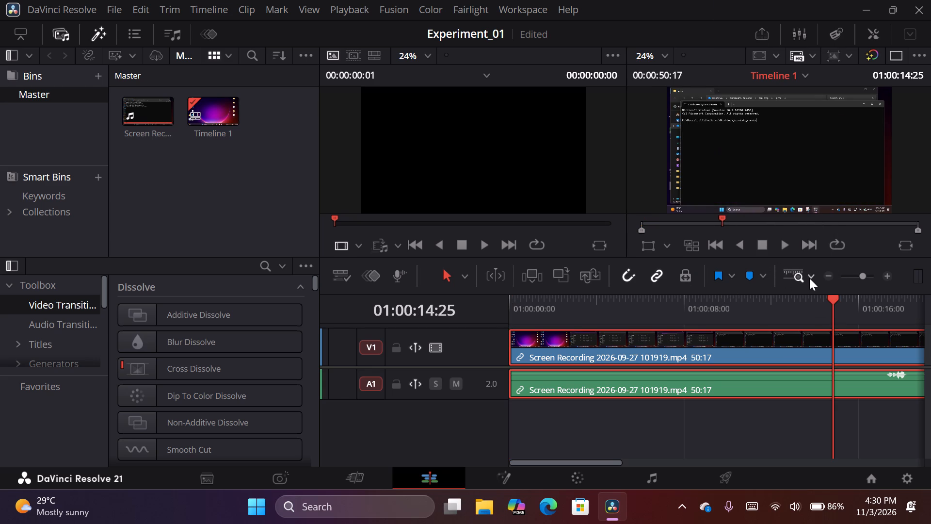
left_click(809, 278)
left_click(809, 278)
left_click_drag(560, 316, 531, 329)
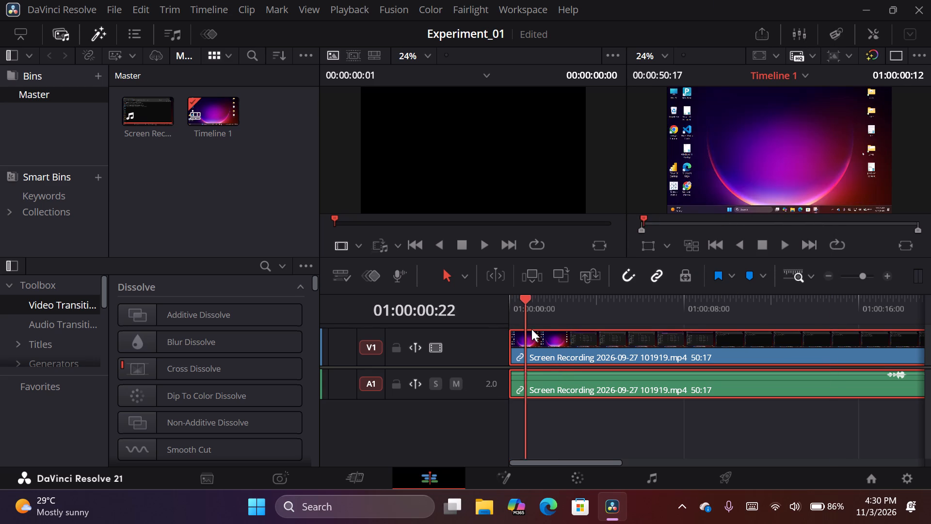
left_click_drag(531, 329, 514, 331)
Change the speed of the screen recording clip on Timeline 1 to 70%.
right_click(521, 337)
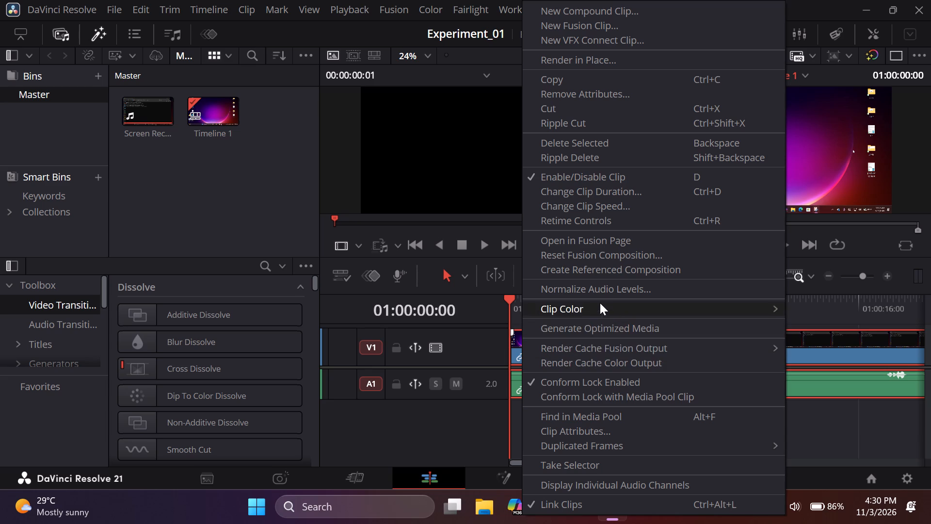
left_click(593, 199)
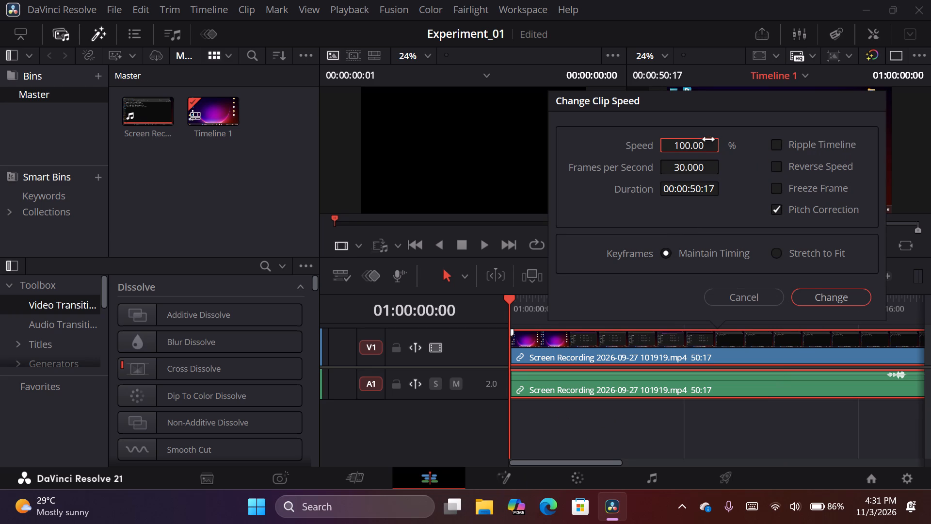
left_click(703, 147)
triple_click(676, 147)
left_click_drag(702, 147, 667, 148)
type("70")
key("Return")
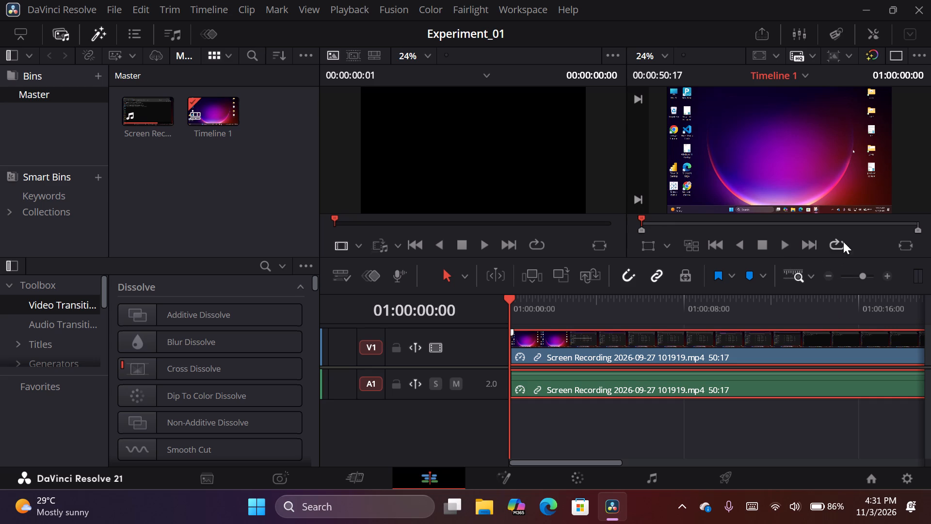
Play back the clip to check its new speed, stop playback and move the playhead to 01:00:00:23.
left_click(782, 246)
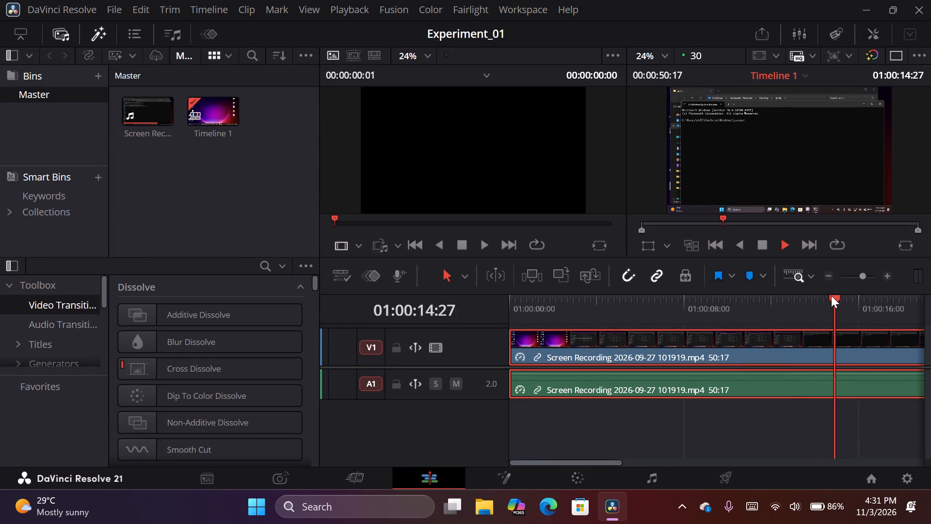
left_click_drag(861, 302, 531, 365)
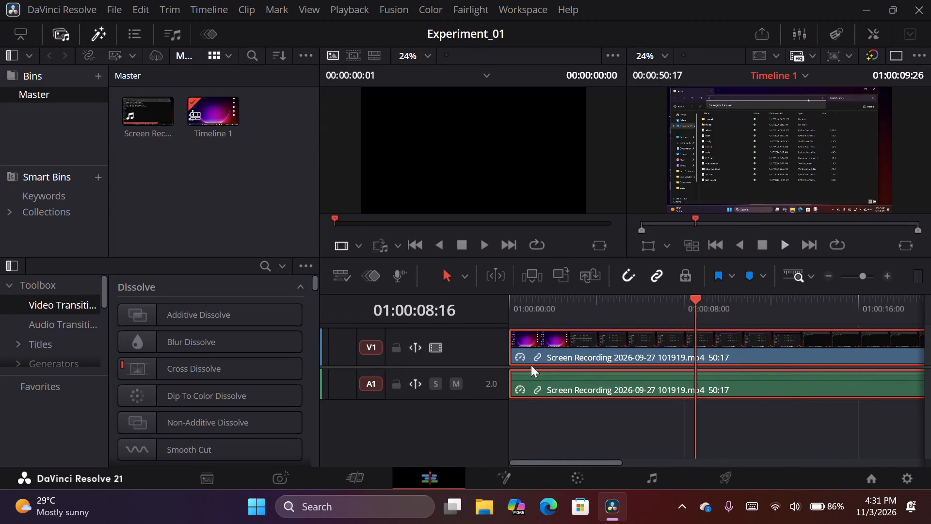
left_click_drag(531, 365, 460, 382)
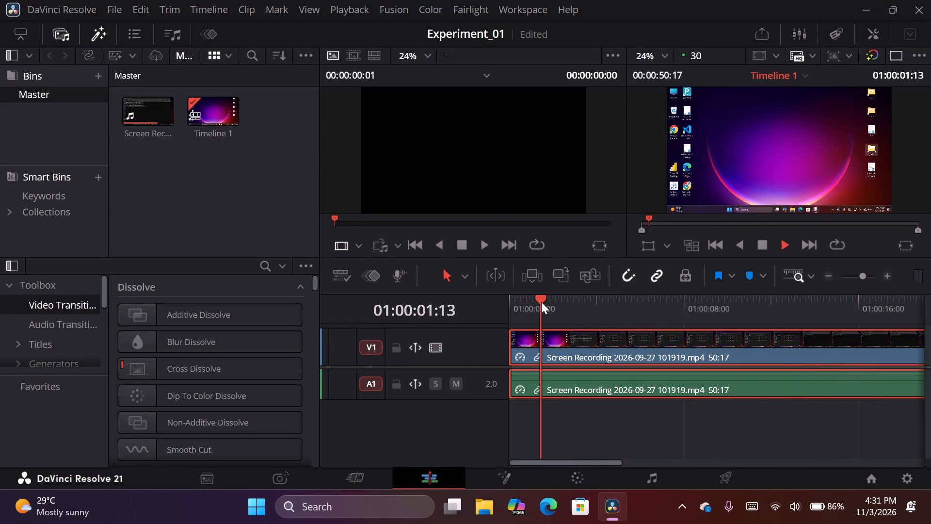
left_click_drag(541, 302, 479, 311)
left_click(464, 249)
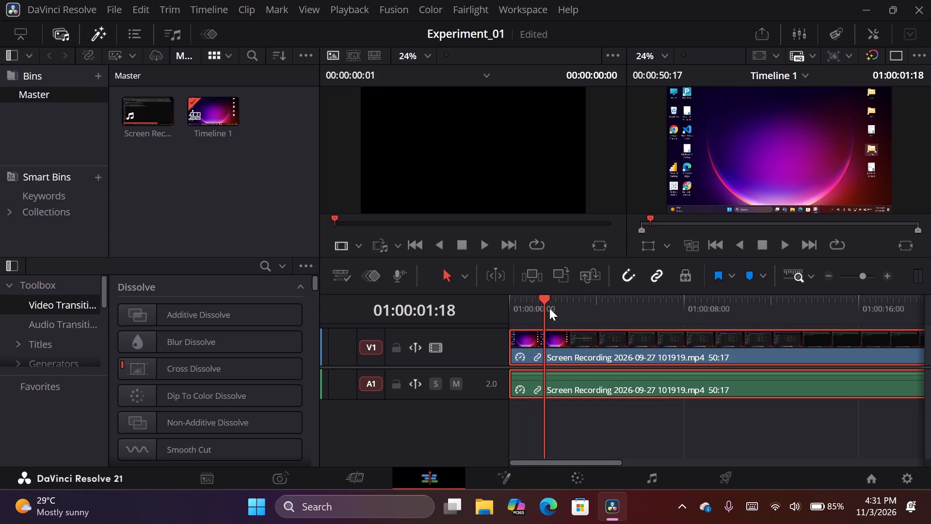
left_click_drag(545, 303, 526, 303)
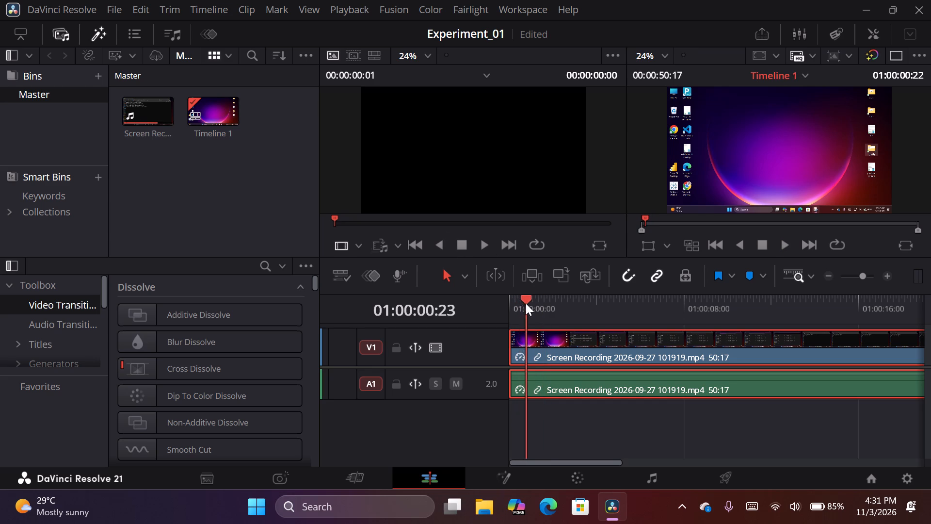
left_click_drag(526, 303, 526, 304)
Browse the Titles effects, previewing the basic titles and the first Fusion Titles to choose one for the video.
scroll(163, 262, "down", 1)
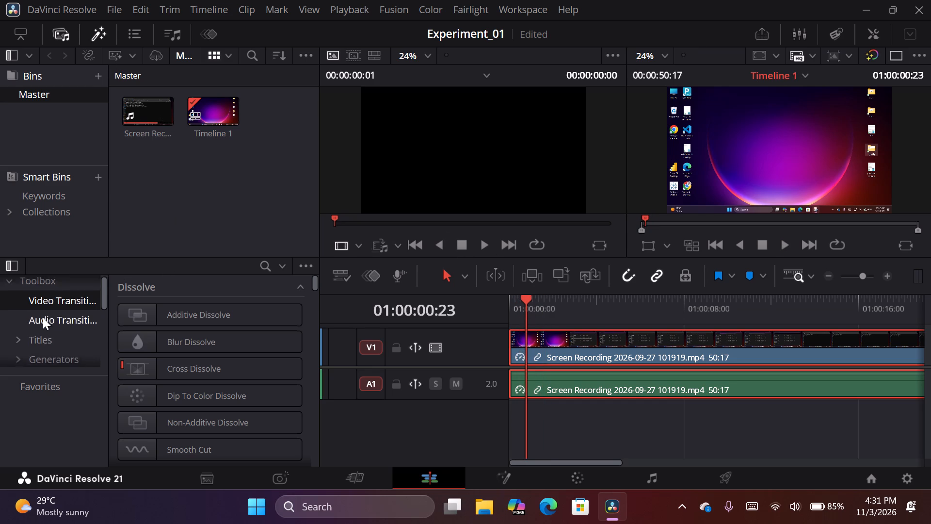
left_click(22, 310)
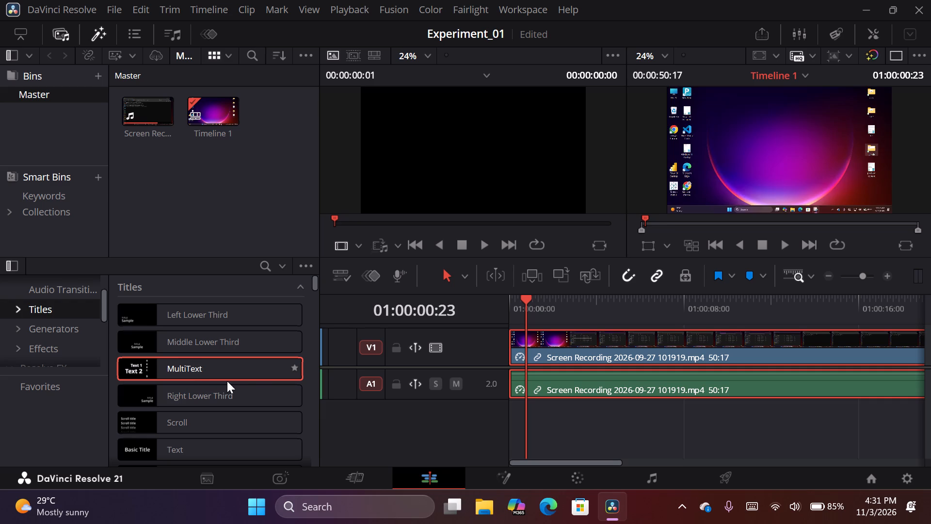
double_click(446, 180)
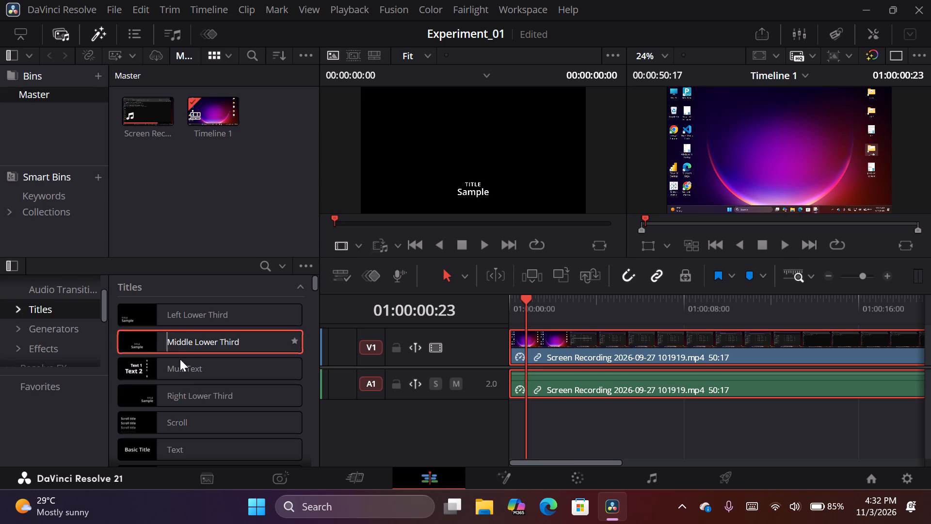
scroll(184, 379, "right", 1)
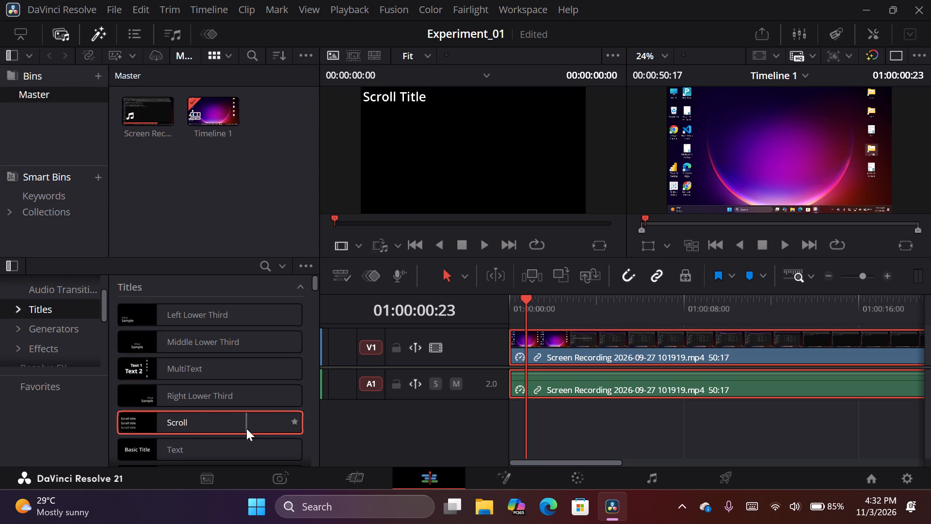
scroll(207, 444, "down", 1)
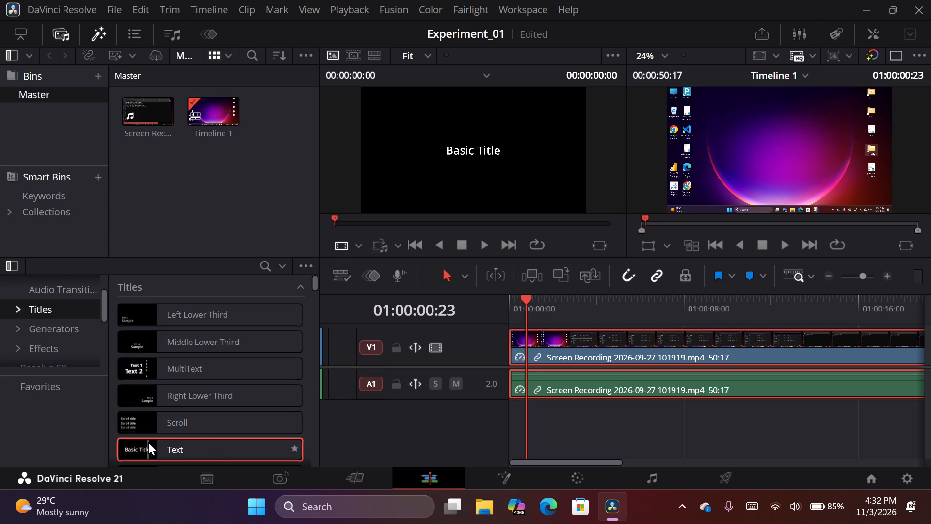
scroll(233, 427, "down", 1)
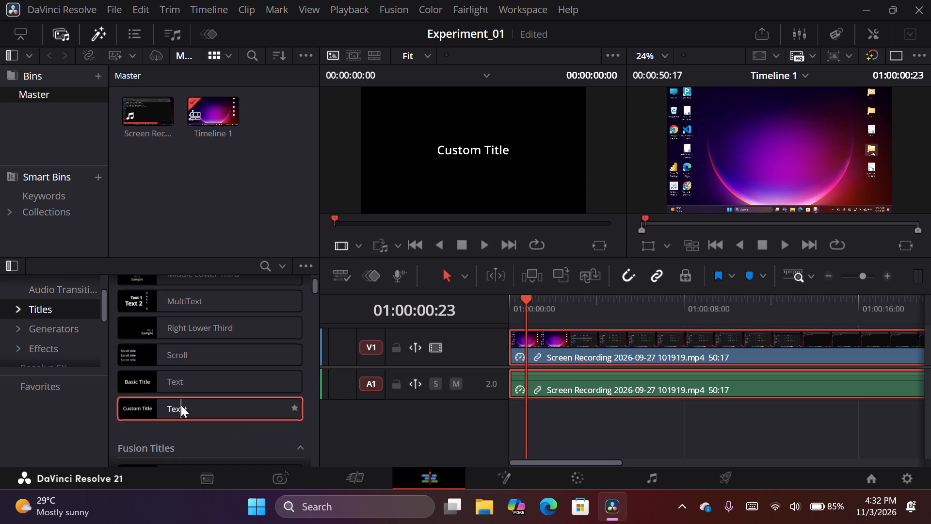
scroll(181, 405, "right", 1)
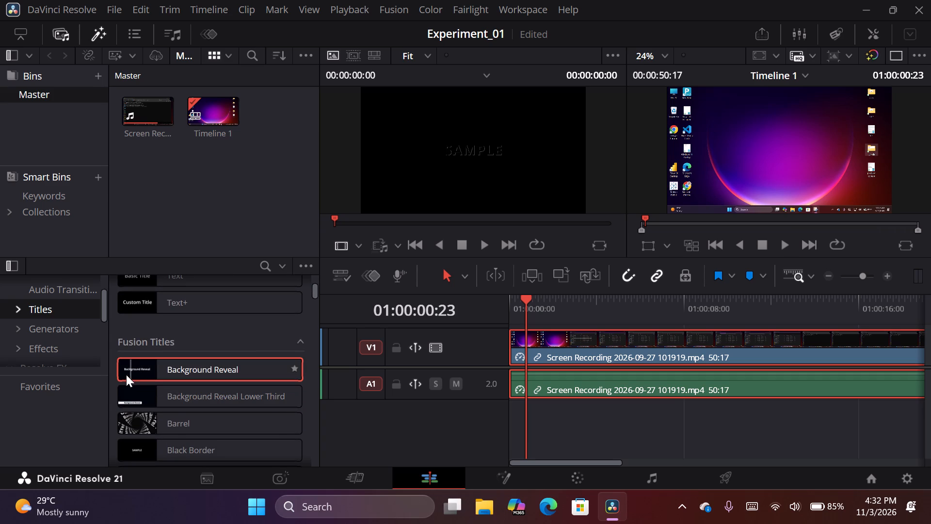
scroll(194, 377, "right", 1)
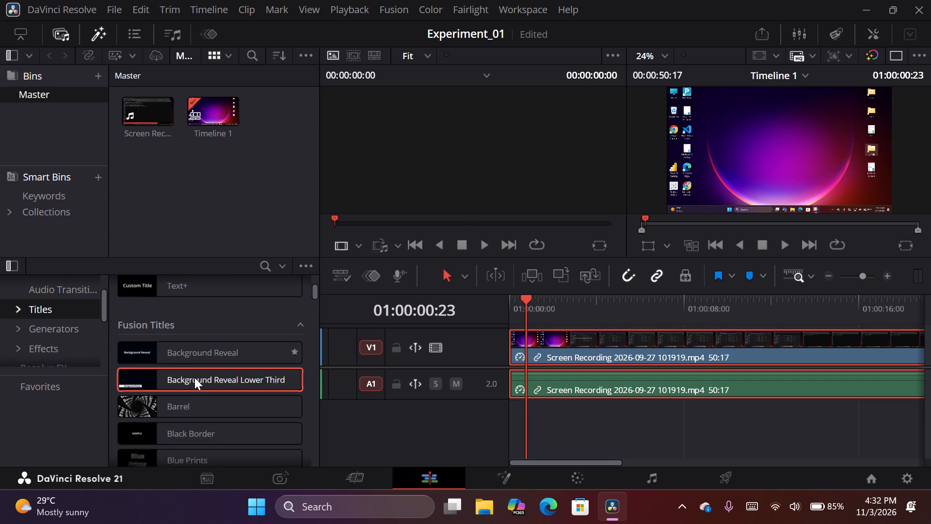
scroll(194, 377, "right", 1)
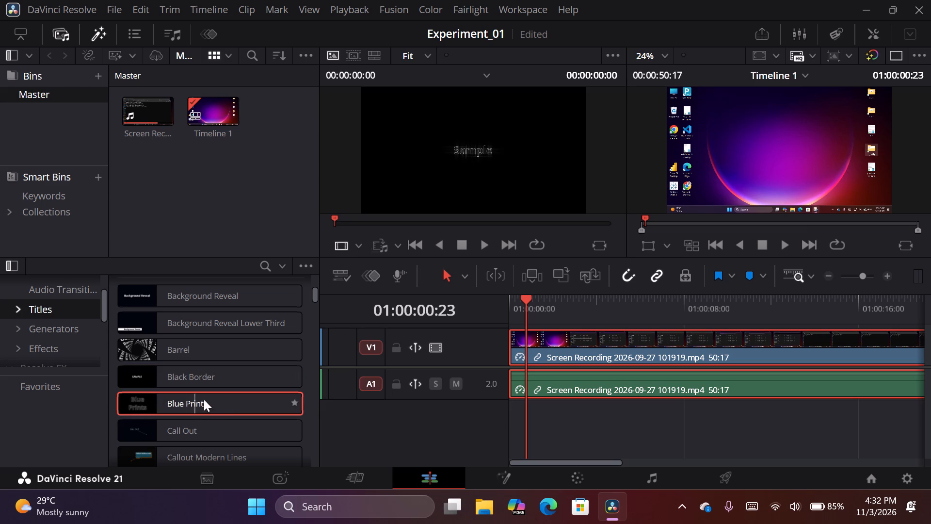
scroll(226, 394, "right", 3)
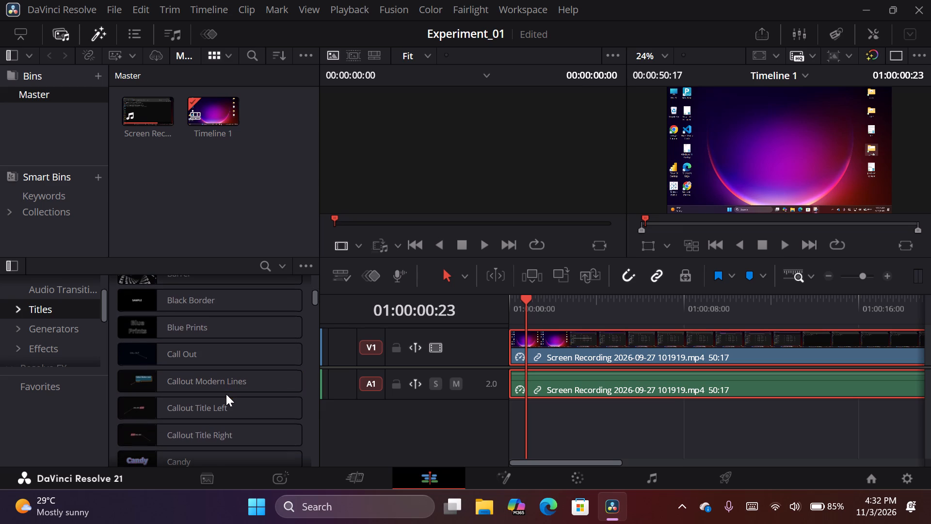
scroll(226, 394, "up", 1)
scroll(226, 394, "right", 1)
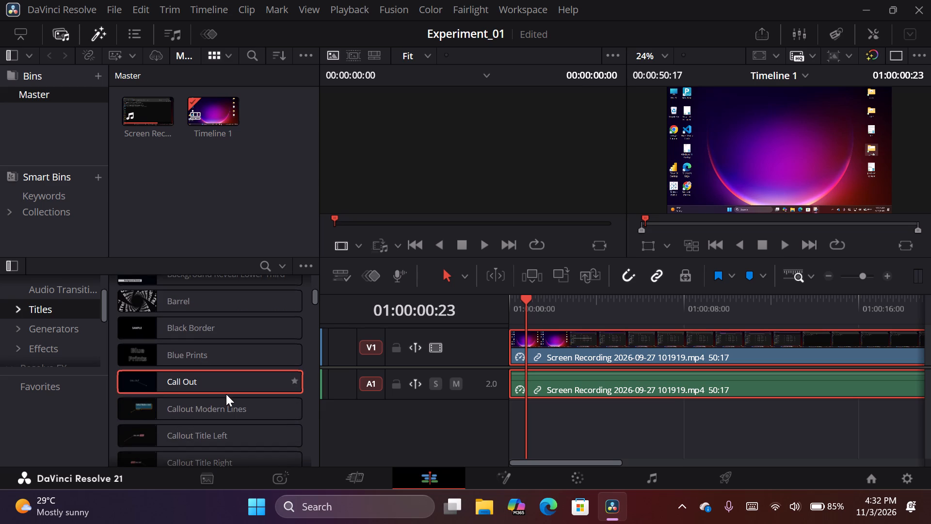
scroll(226, 394, "up", 1)
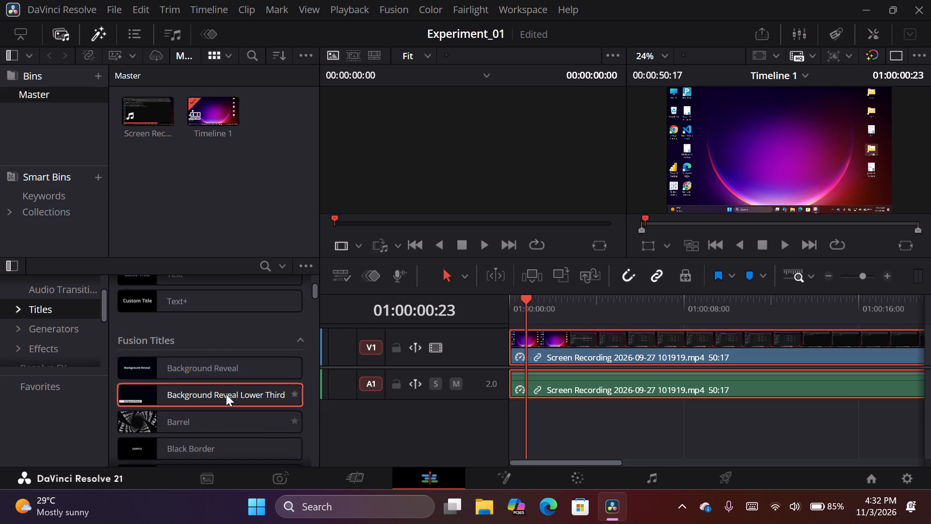
scroll(226, 394, "right", 3)
scroll(226, 394, "up", 1)
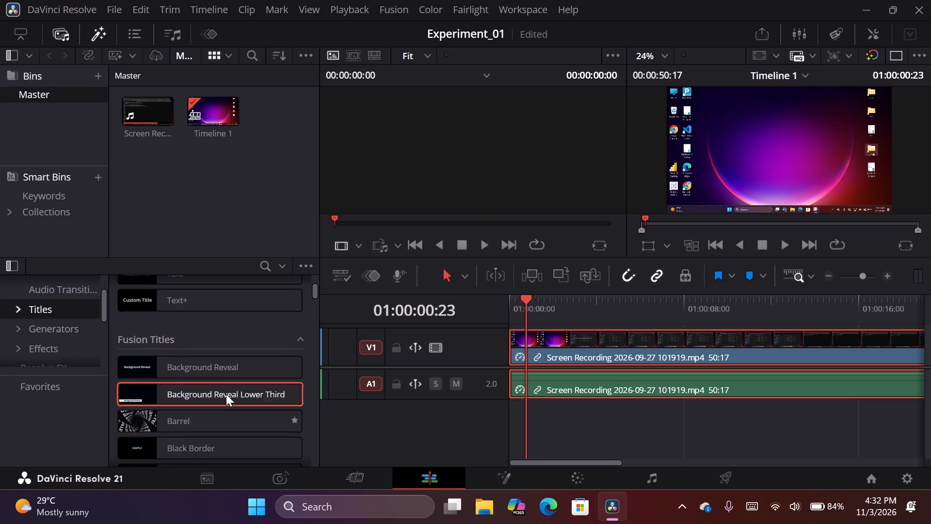
scroll(226, 394, "up", 1)
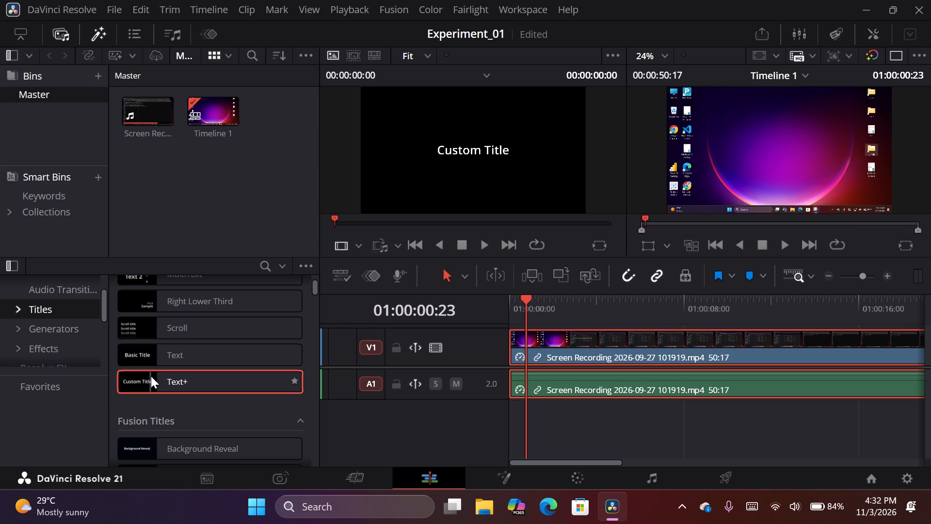
scroll(151, 376, "right", 1)
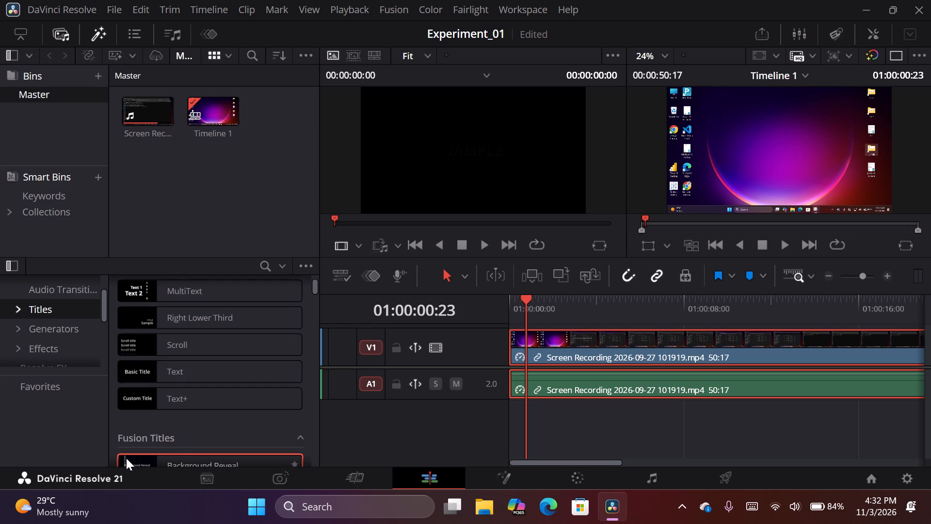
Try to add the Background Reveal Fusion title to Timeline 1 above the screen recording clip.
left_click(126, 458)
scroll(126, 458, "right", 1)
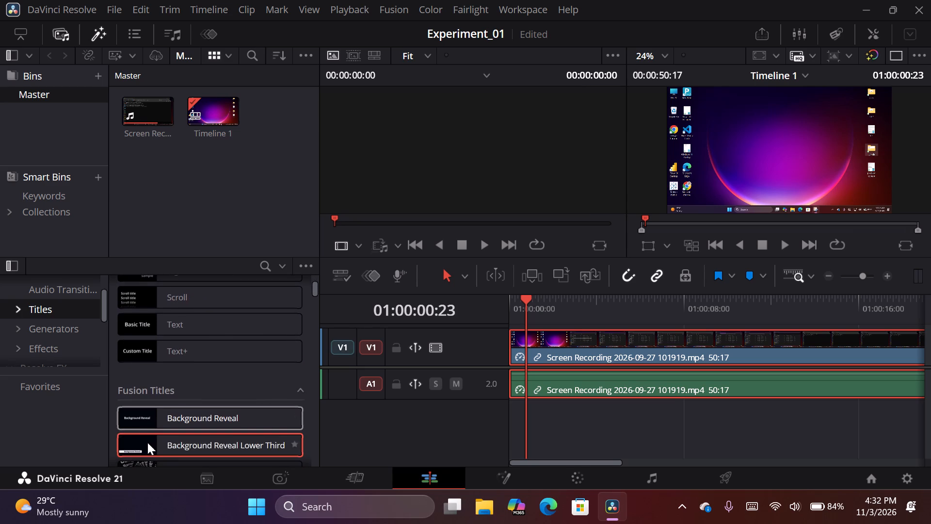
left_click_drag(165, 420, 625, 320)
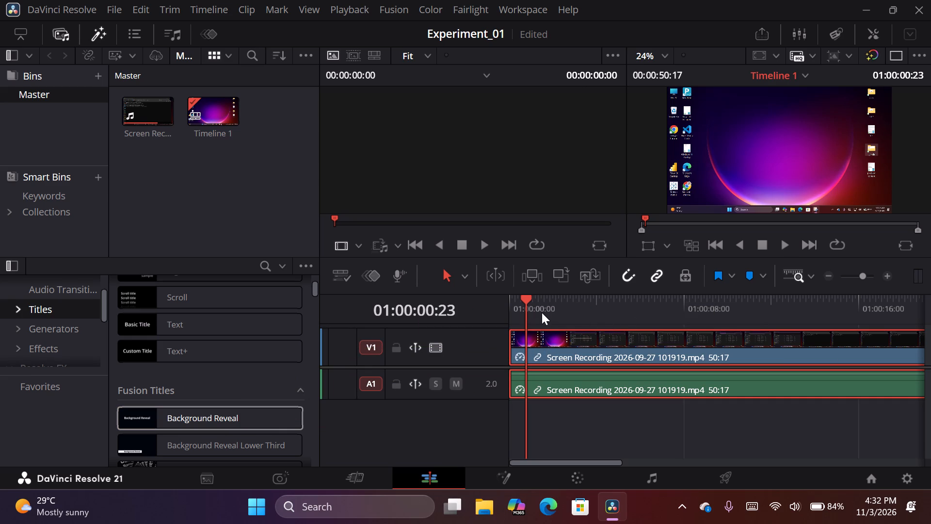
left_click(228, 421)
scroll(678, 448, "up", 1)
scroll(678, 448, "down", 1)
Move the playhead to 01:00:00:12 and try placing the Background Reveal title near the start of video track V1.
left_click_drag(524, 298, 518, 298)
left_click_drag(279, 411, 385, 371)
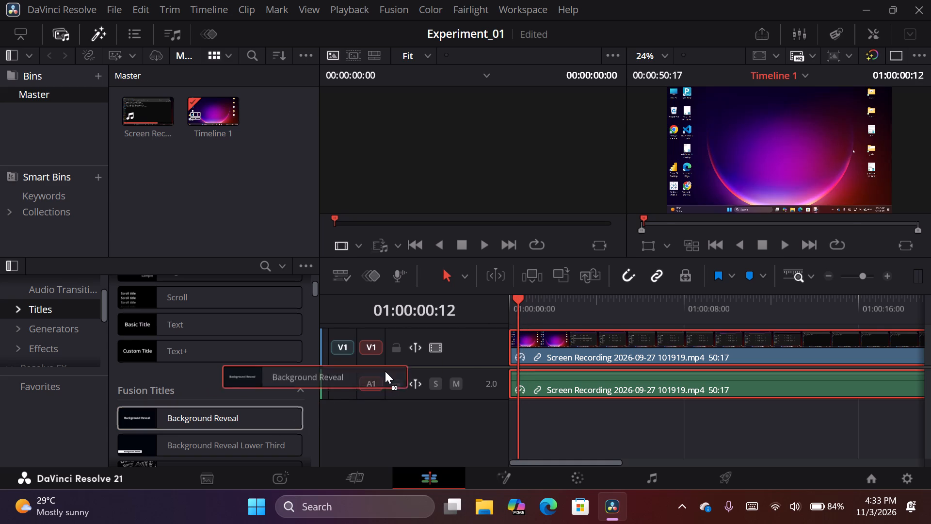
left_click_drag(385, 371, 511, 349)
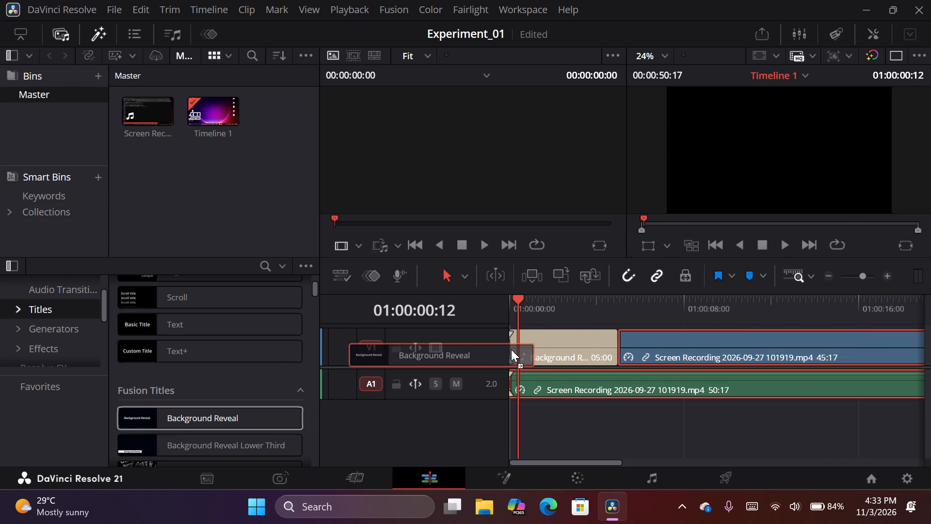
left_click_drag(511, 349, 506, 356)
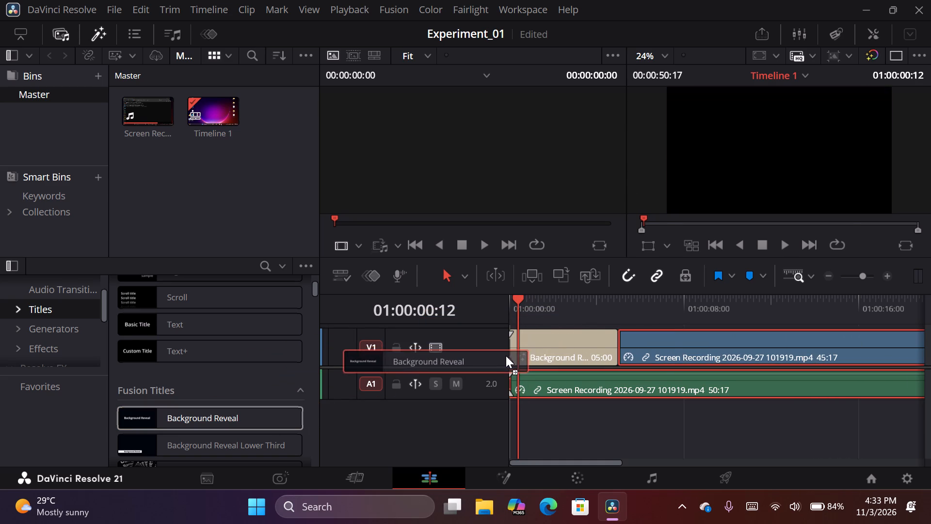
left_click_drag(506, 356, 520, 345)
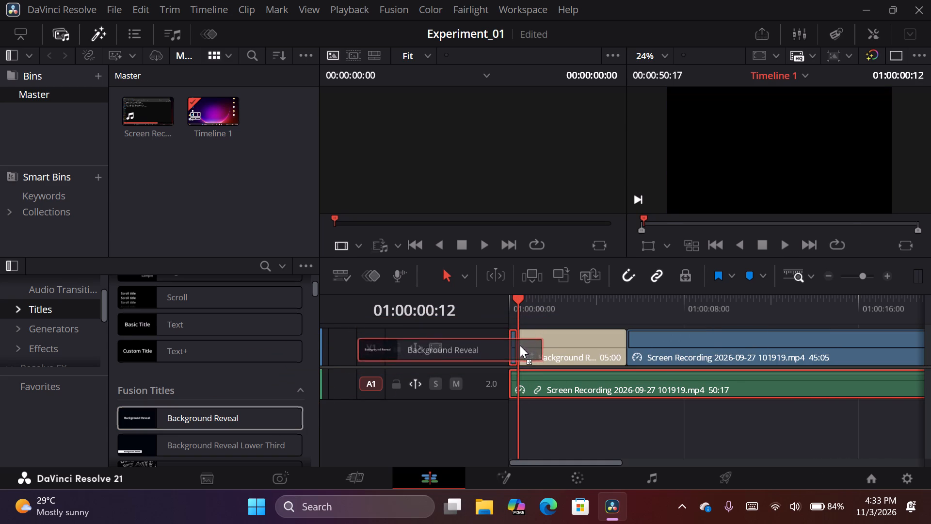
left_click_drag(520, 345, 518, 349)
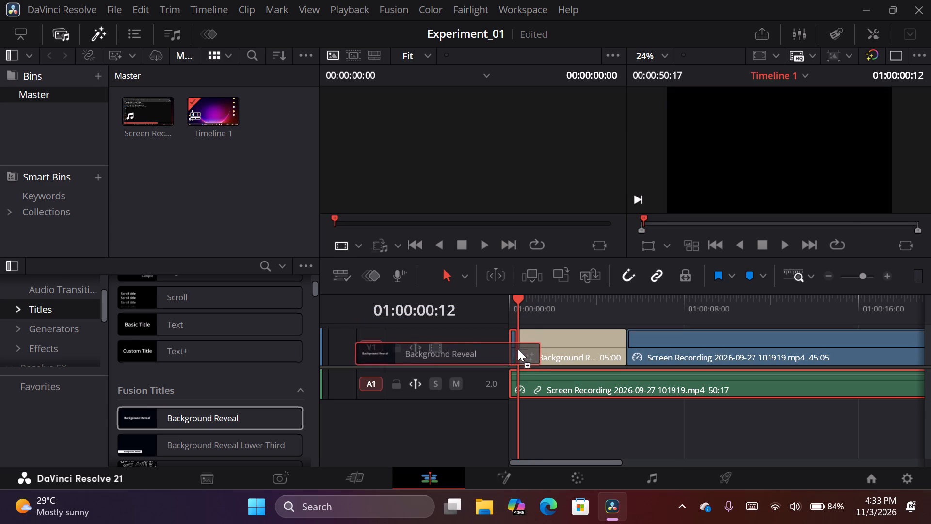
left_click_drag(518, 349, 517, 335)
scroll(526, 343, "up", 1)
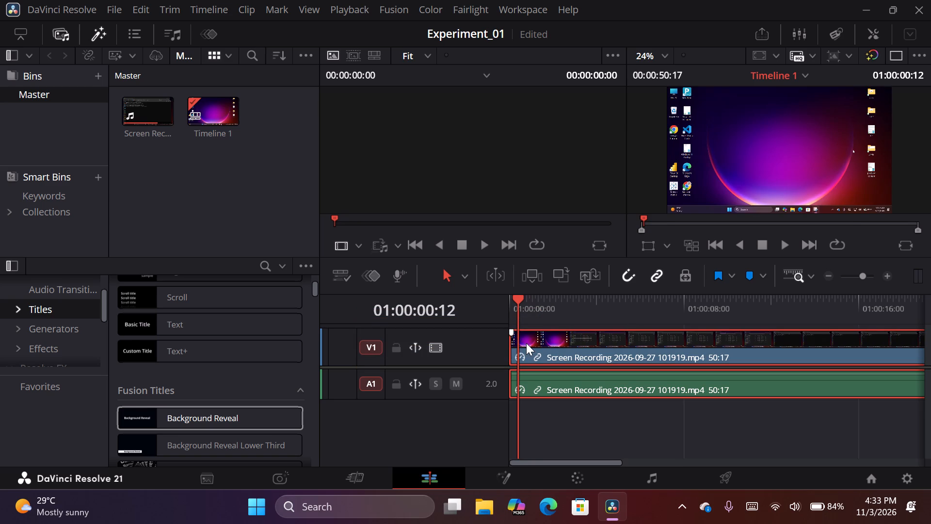
Place the Background Reveal title at the very start of video track V1, over the screen recording's opening, and select it.
scroll(526, 343, "up", 1)
left_click_drag(238, 411, 508, 339)
left_click(563, 351)
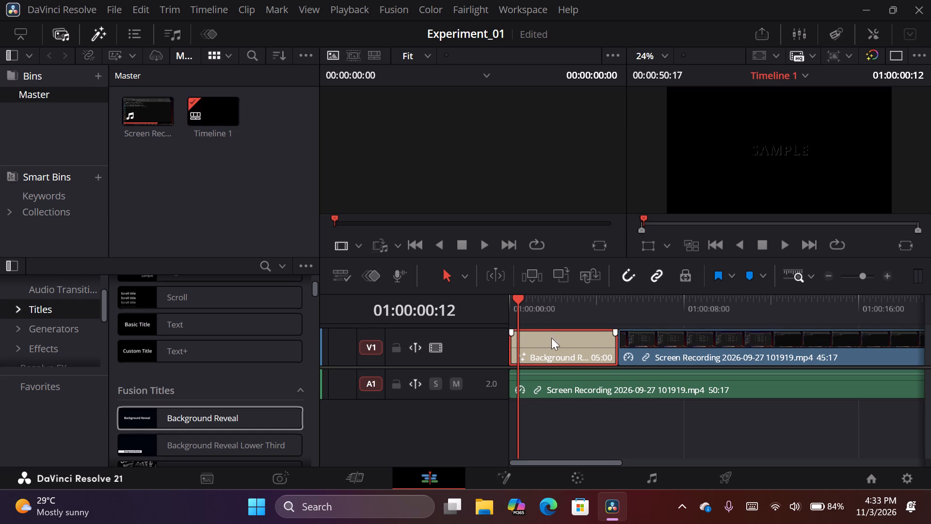
Scrub through the Background Reveal title into the screen recording to preview it, and return the playhead to 01:00:00:00.
left_click_drag(518, 295, 657, 316)
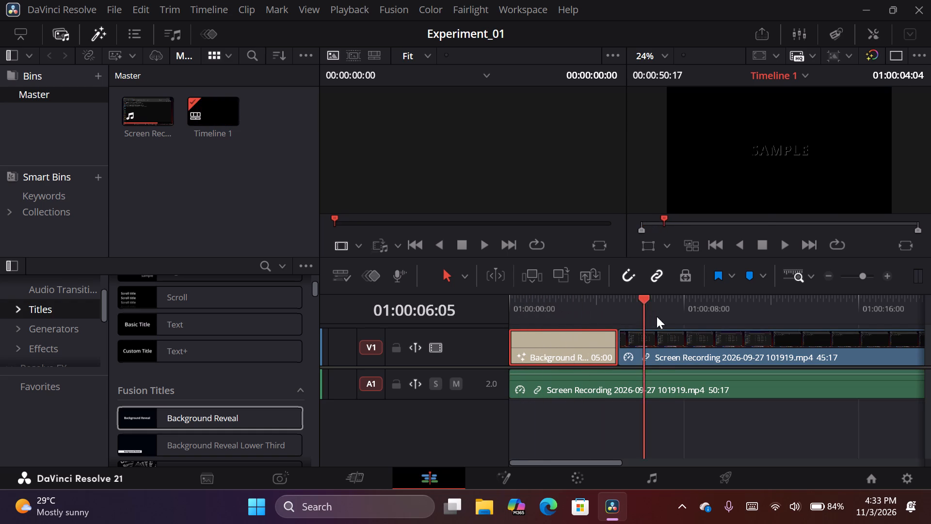
left_click_drag(657, 316, 515, 337)
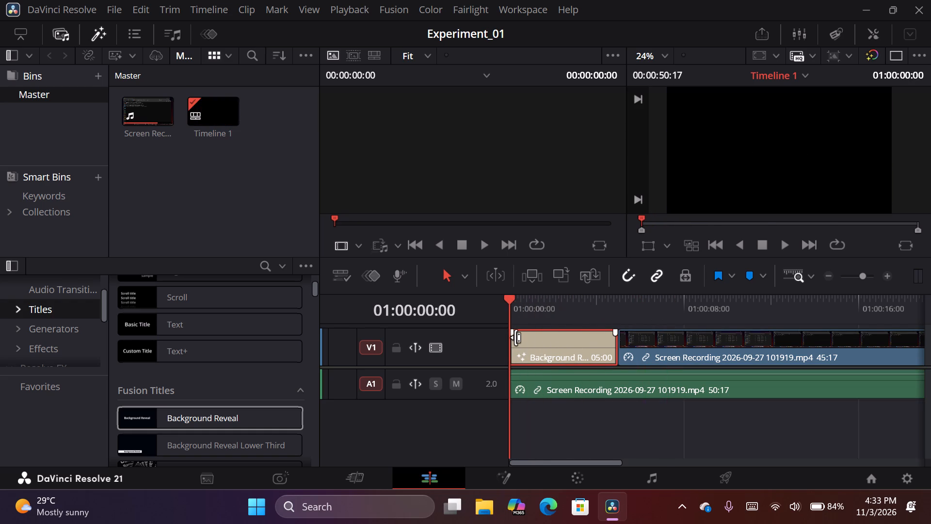
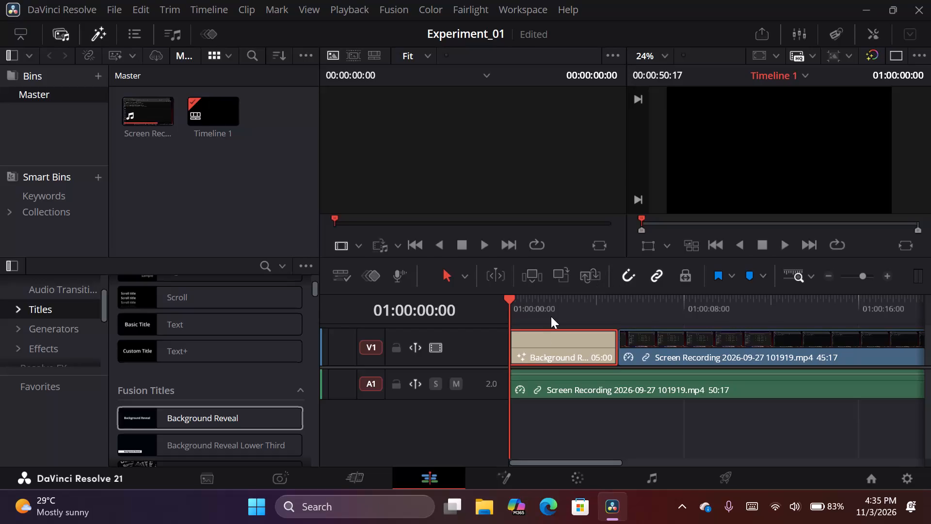
Scrub across the Background Reveal title into the screen recording, and play Timeline 1 from 01:00:00:00 to preview the title.
left_click(541, 335)
left_click_drag(511, 302, 627, 312)
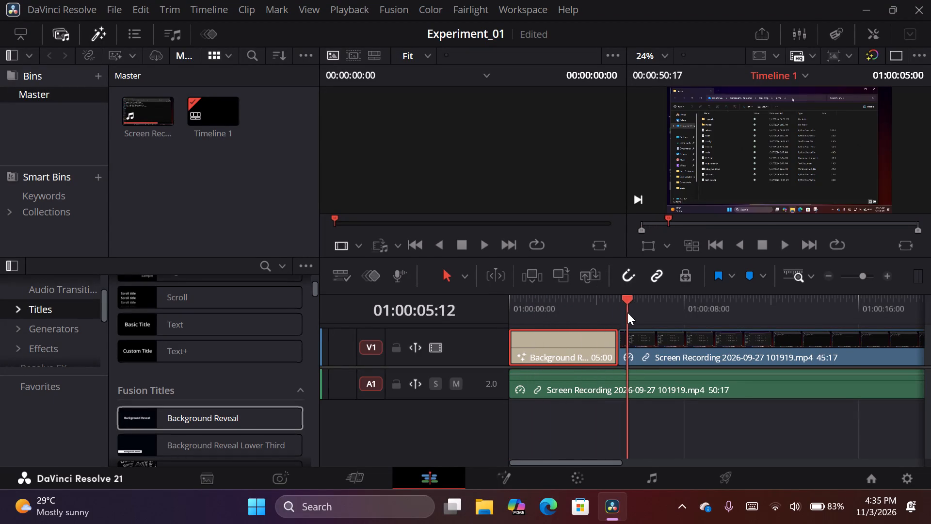
left_click_drag(627, 312, 569, 340)
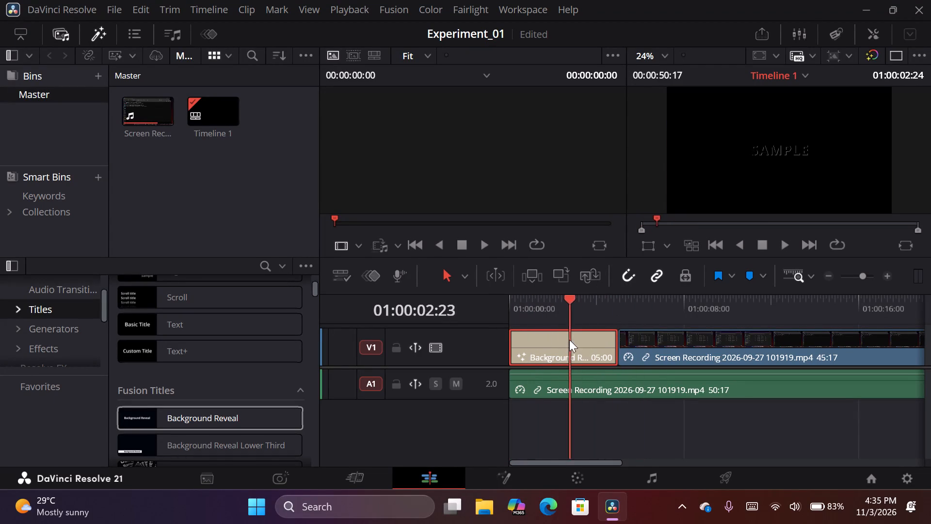
left_click_drag(569, 340, 510, 344)
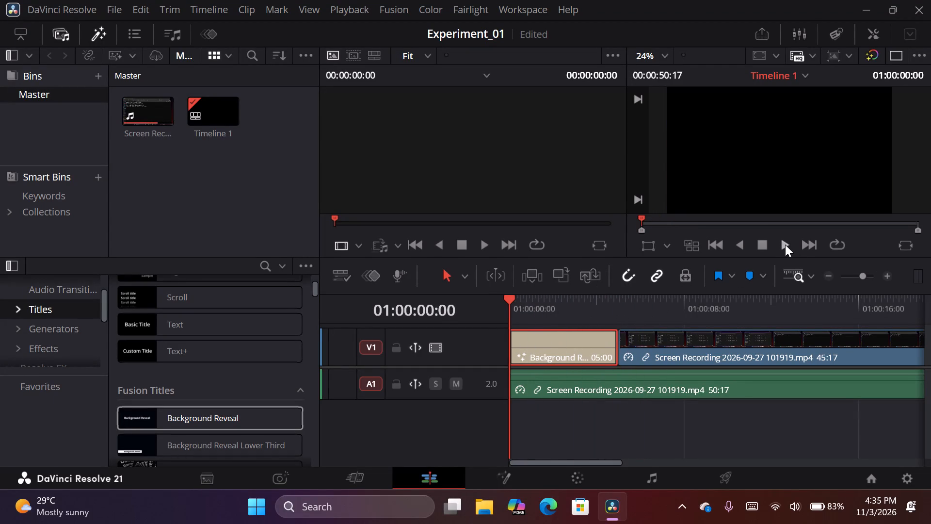
left_click(785, 245)
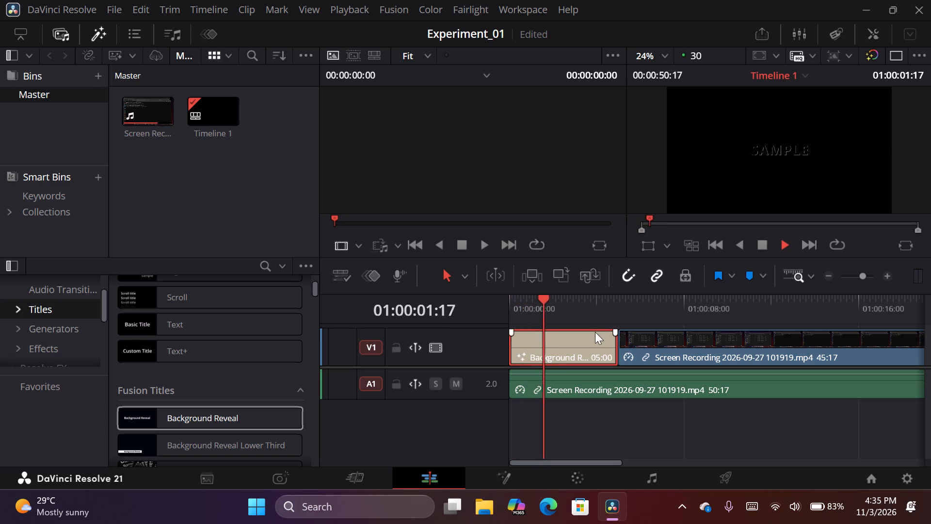
Move the Background Reveal title from the start of V1 to a new video track V2, starting at about 01:00:11.
left_click(581, 353)
right_click(581, 353)
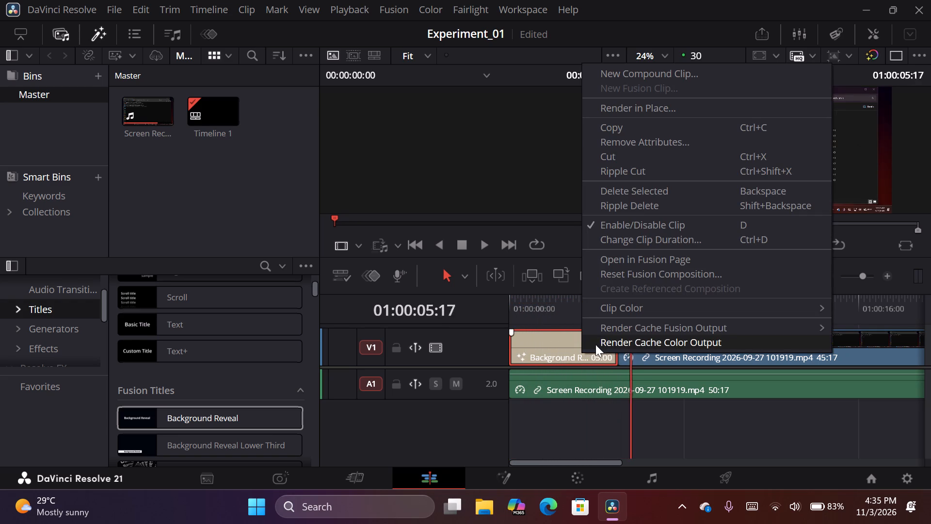
left_click(582, 344)
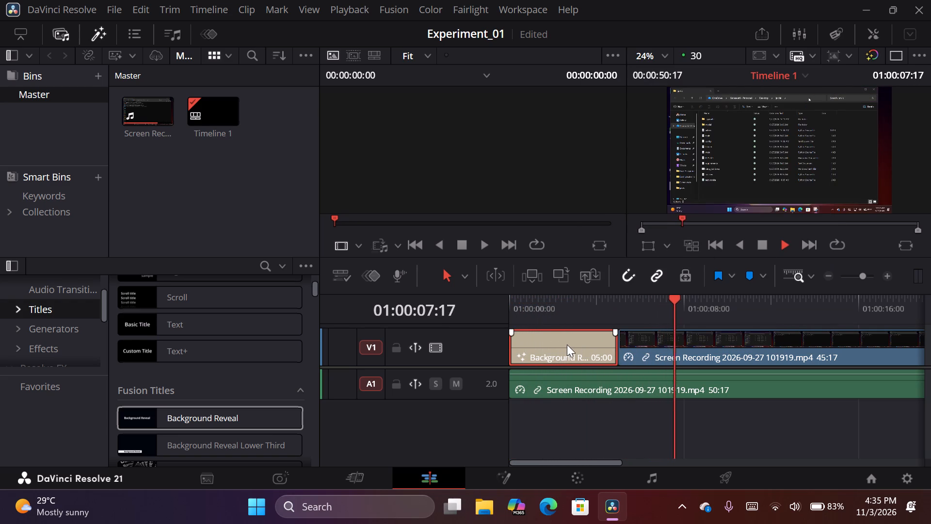
left_click(681, 356)
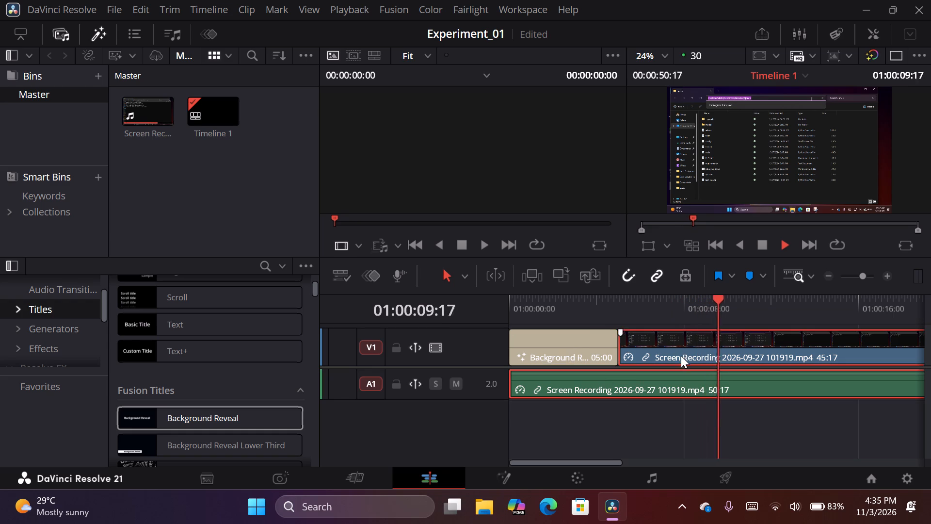
left_click_drag(556, 352, 799, 311)
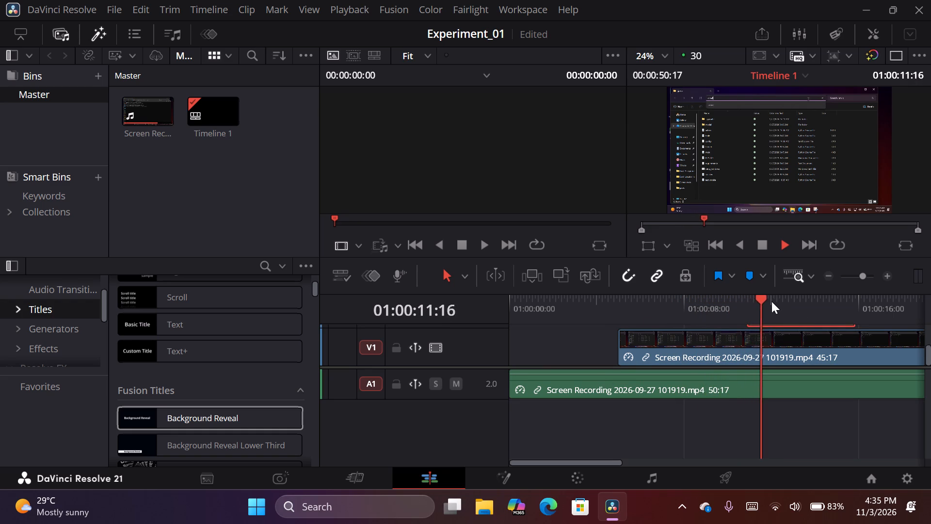
Scrub back ahead of the moved title and enlarge the timeline area to give the video tracks more room.
left_click_drag(766, 296, 734, 326)
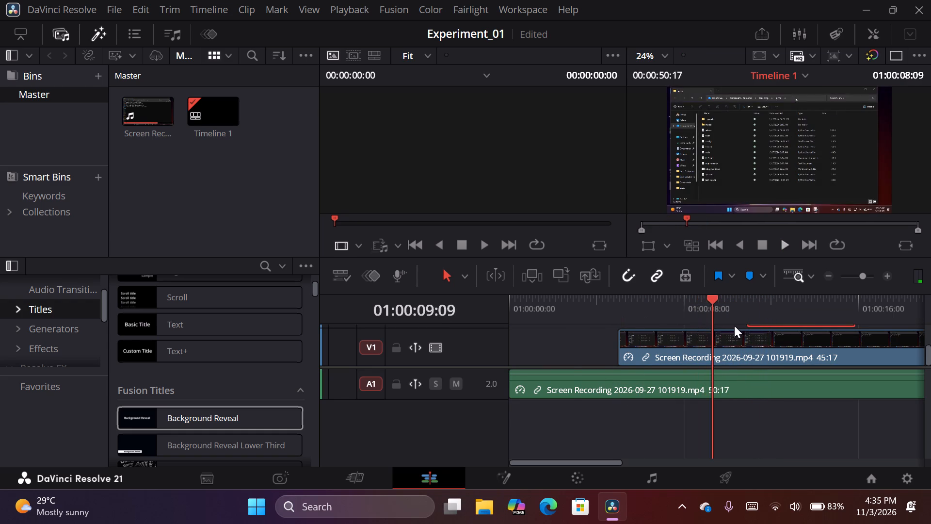
left_click_drag(734, 326, 592, 340)
scroll(592, 340, "up", 3)
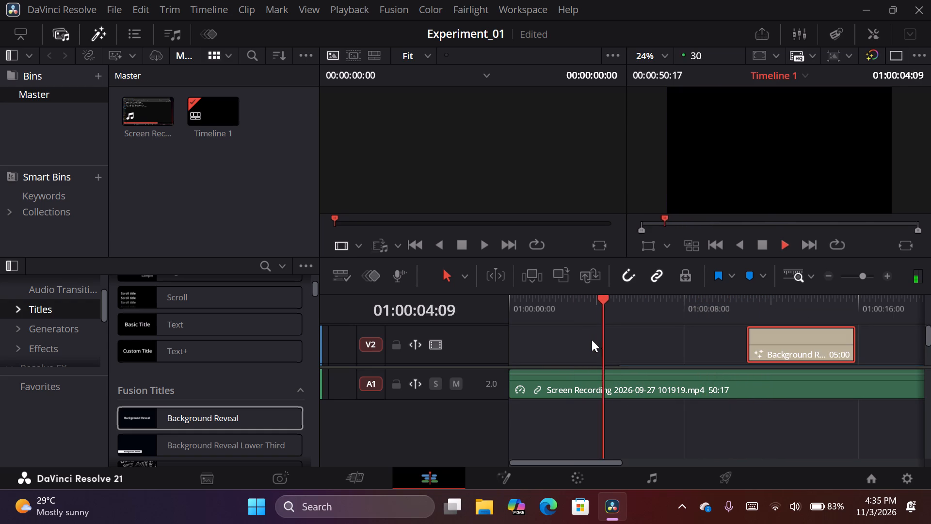
scroll(684, 319, "down", 1)
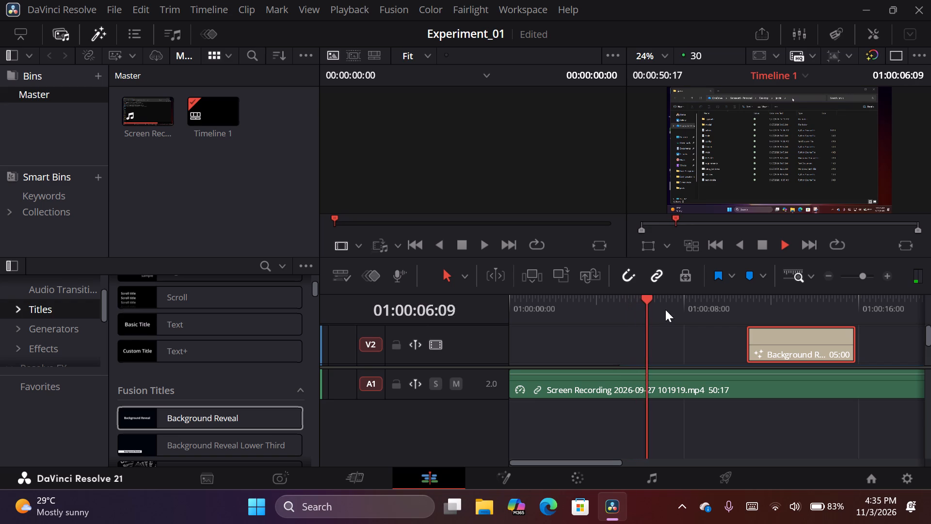
left_click_drag(658, 293, 674, 167)
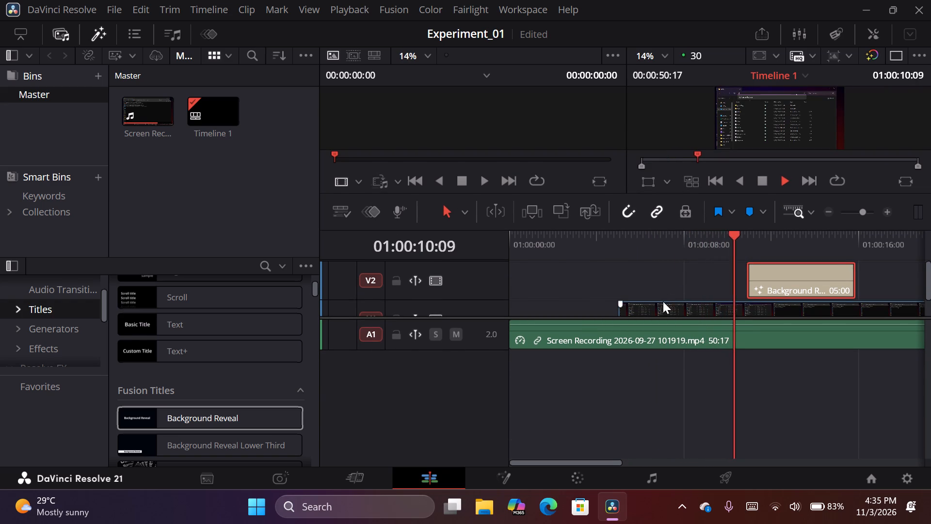
Examine the title on V2 and the screen recording beneath it by selecting each and scrubbing through their overlap.
left_click(663, 301)
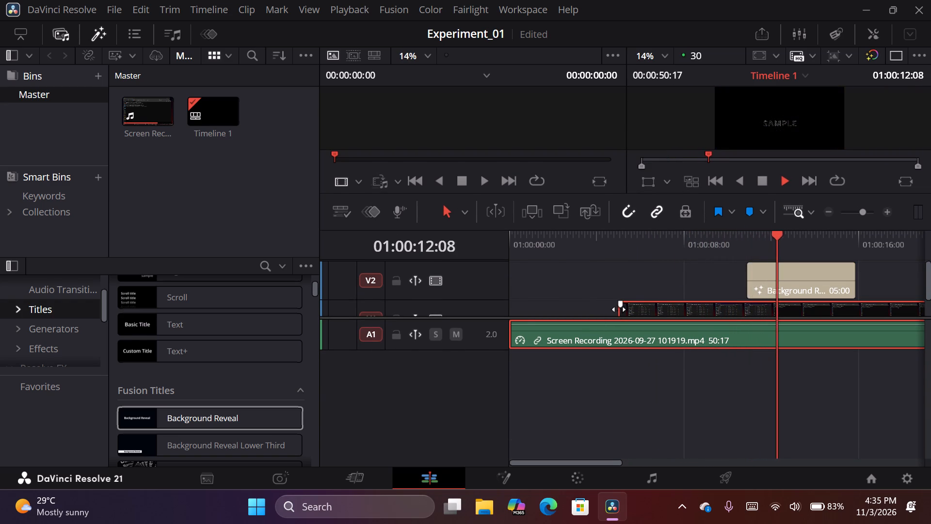
left_click(755, 279)
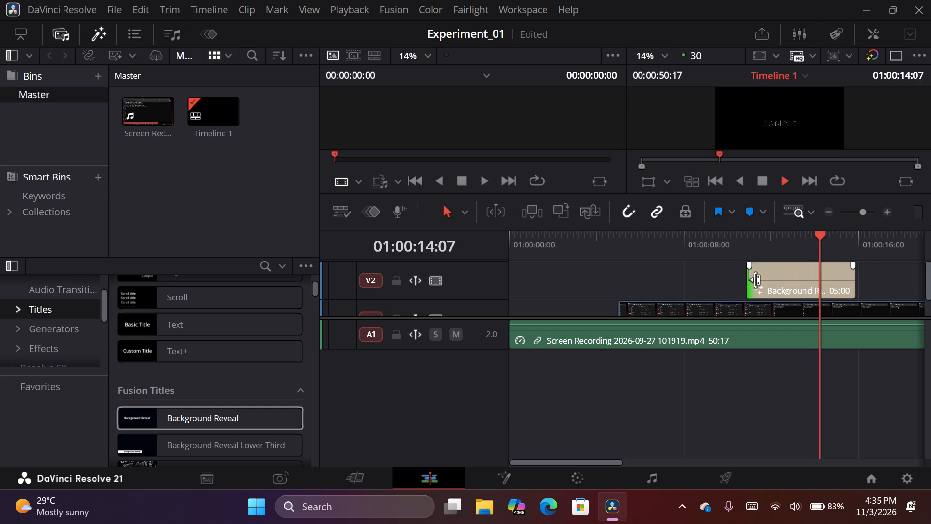
left_click(789, 279)
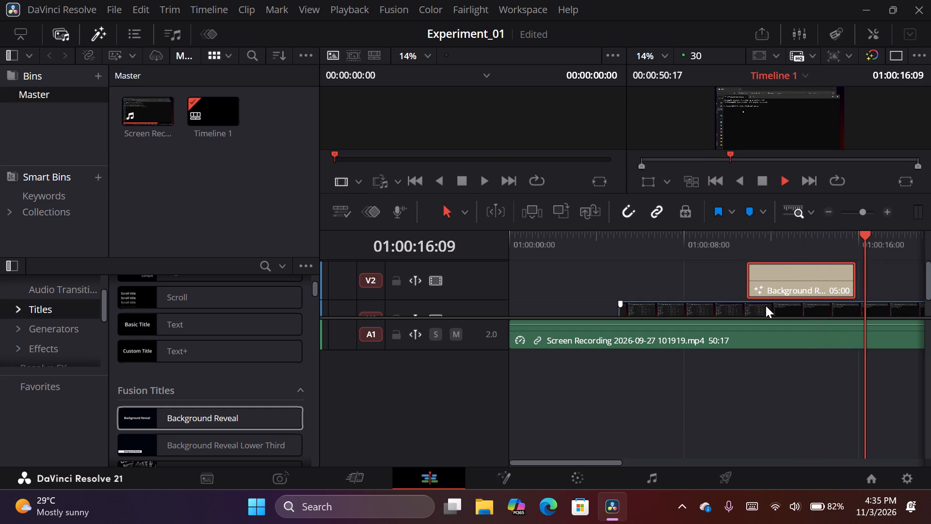
left_click(766, 306)
left_click_drag(900, 237, 762, 268)
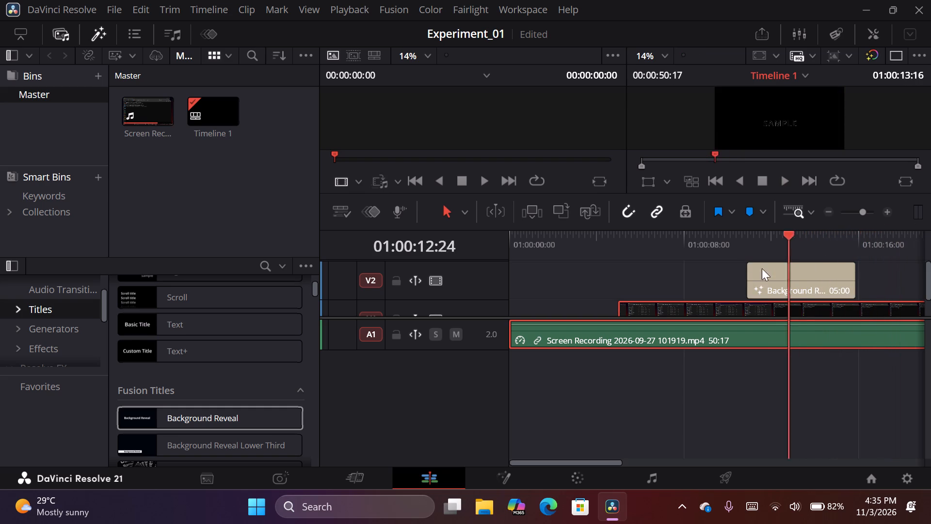
left_click_drag(762, 268, 804, 271)
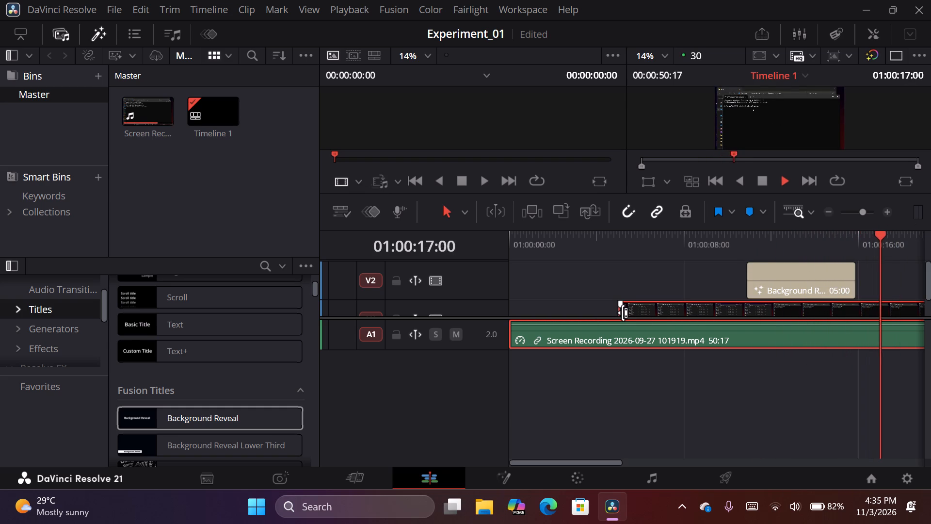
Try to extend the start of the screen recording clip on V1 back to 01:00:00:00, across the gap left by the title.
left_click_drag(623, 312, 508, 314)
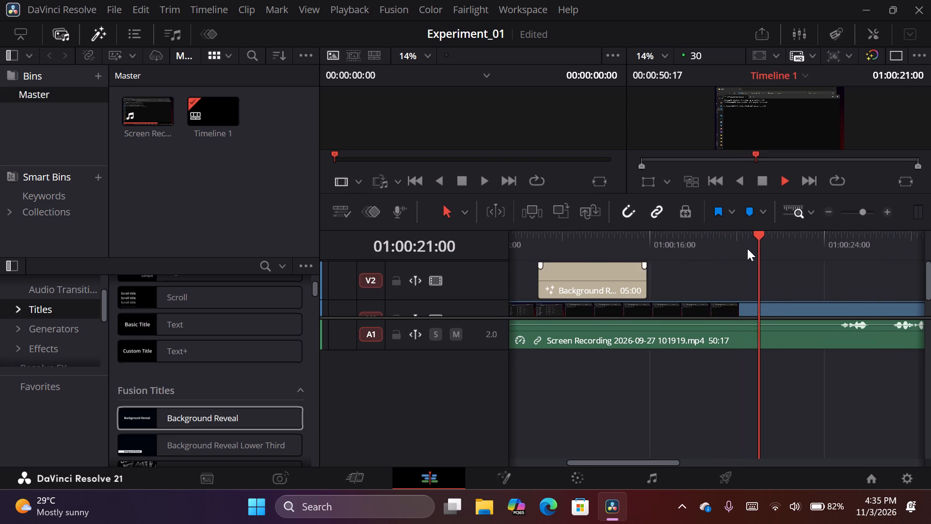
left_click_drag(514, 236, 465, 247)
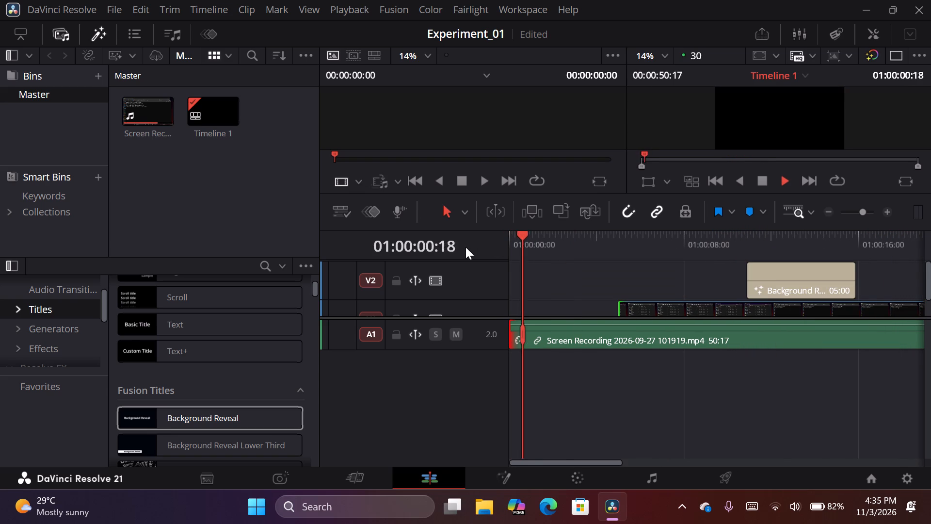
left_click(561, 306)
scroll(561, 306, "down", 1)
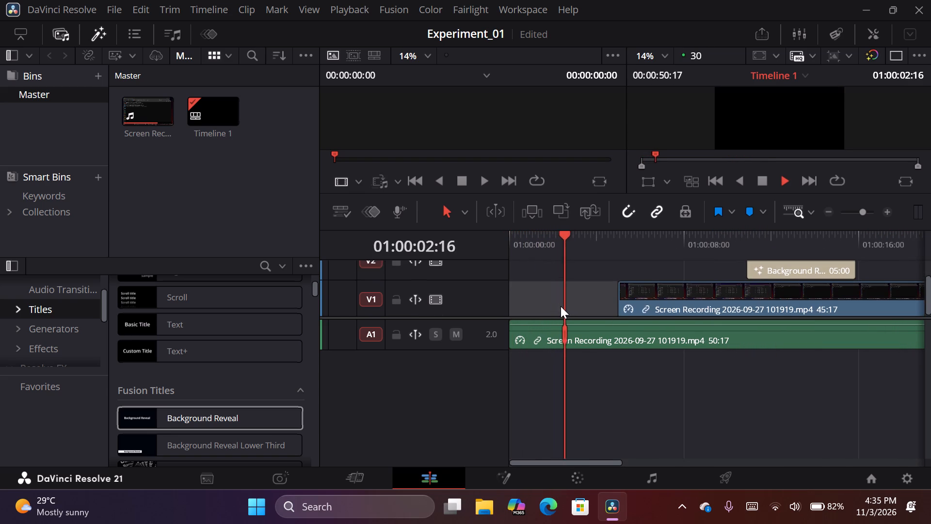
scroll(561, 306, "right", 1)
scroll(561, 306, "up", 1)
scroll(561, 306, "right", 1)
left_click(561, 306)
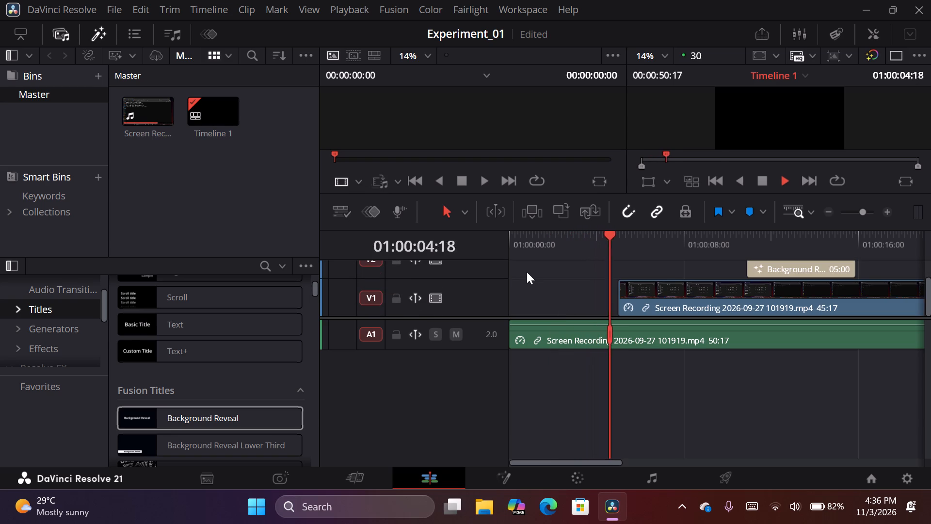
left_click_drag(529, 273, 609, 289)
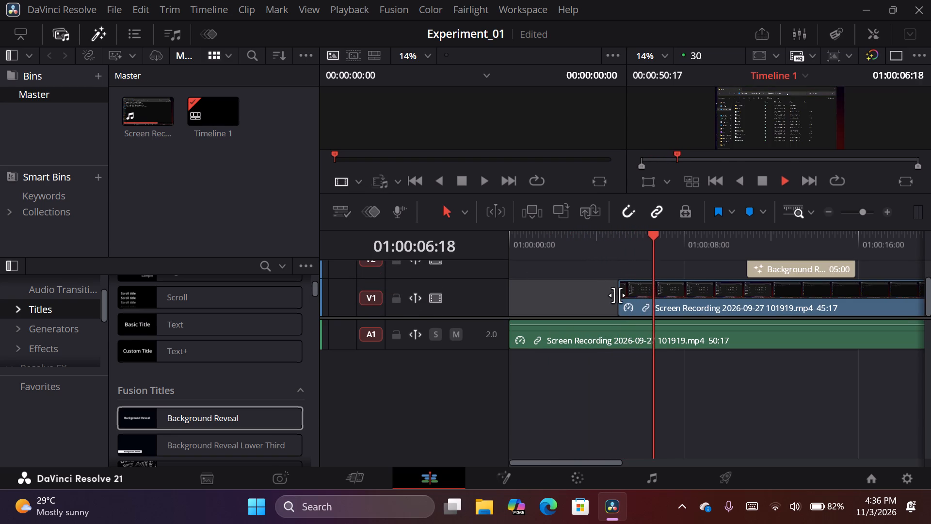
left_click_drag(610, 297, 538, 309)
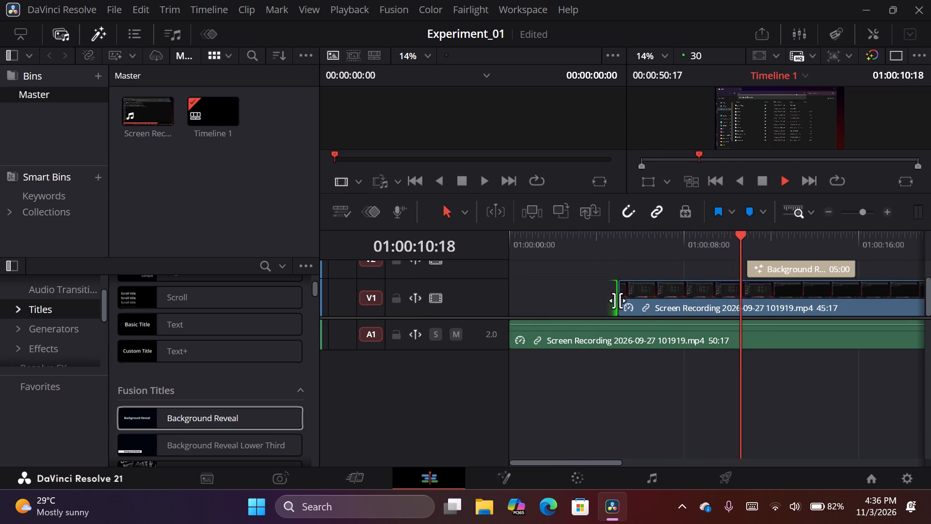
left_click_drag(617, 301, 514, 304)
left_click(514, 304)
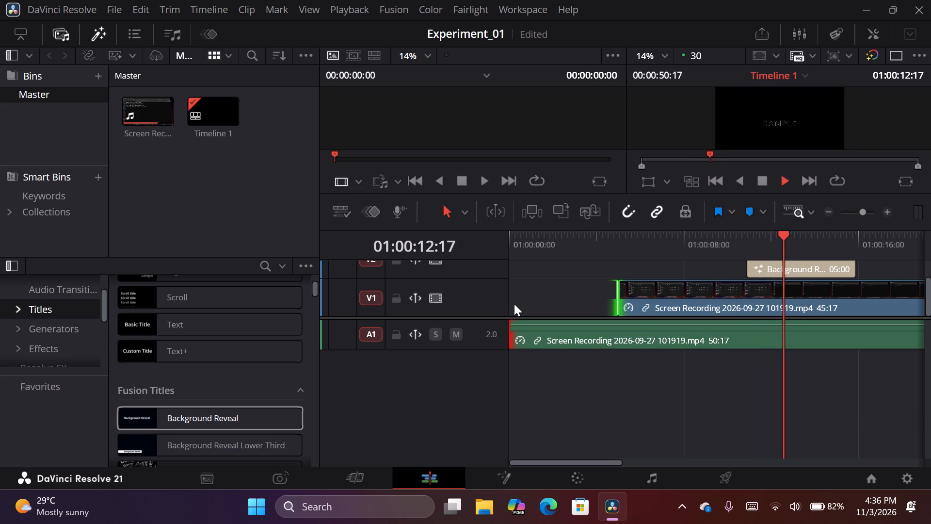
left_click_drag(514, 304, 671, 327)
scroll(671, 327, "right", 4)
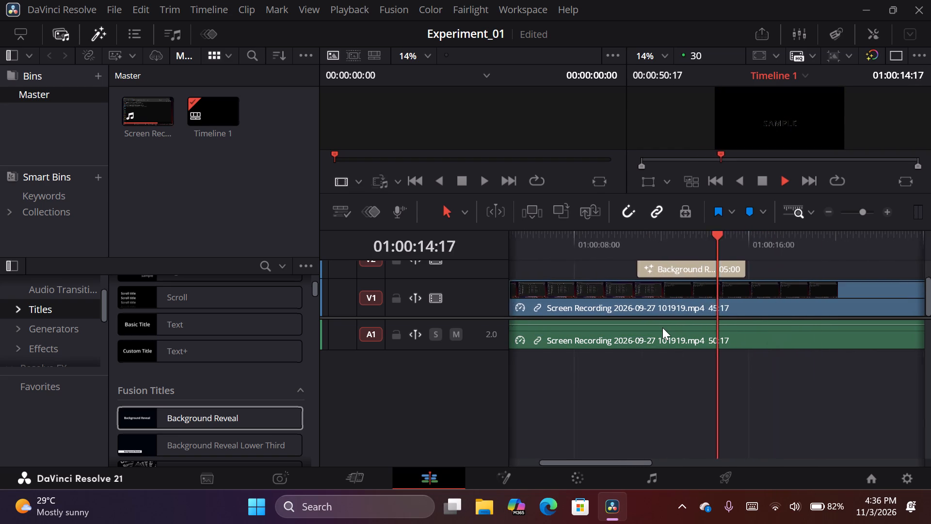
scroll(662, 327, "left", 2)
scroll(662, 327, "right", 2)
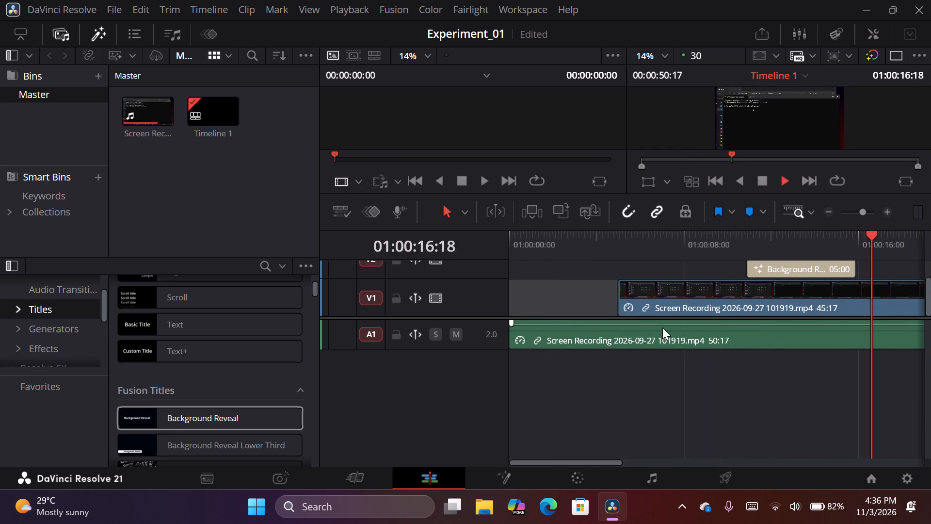
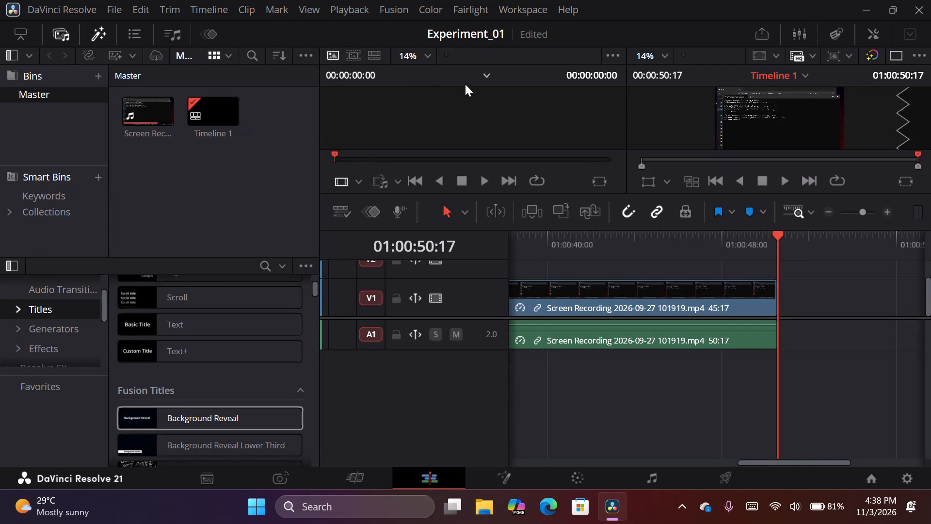
Scrub from the end of the timeline back to about 01:00:00:12 and bring track V2 into view.
scroll(299, 283, "up", 1)
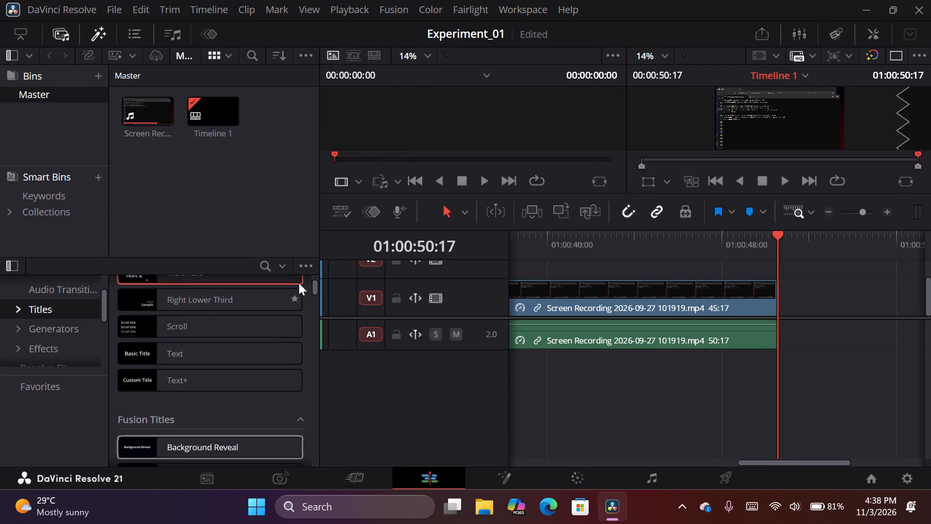
scroll(299, 283, "up", 1)
scroll(299, 283, "down", 1)
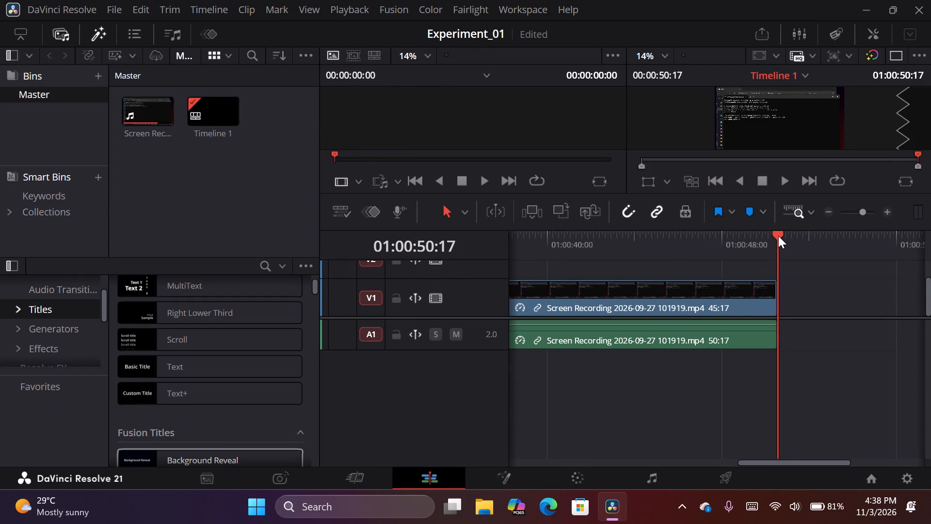
left_click_drag(778, 236, 551, 283)
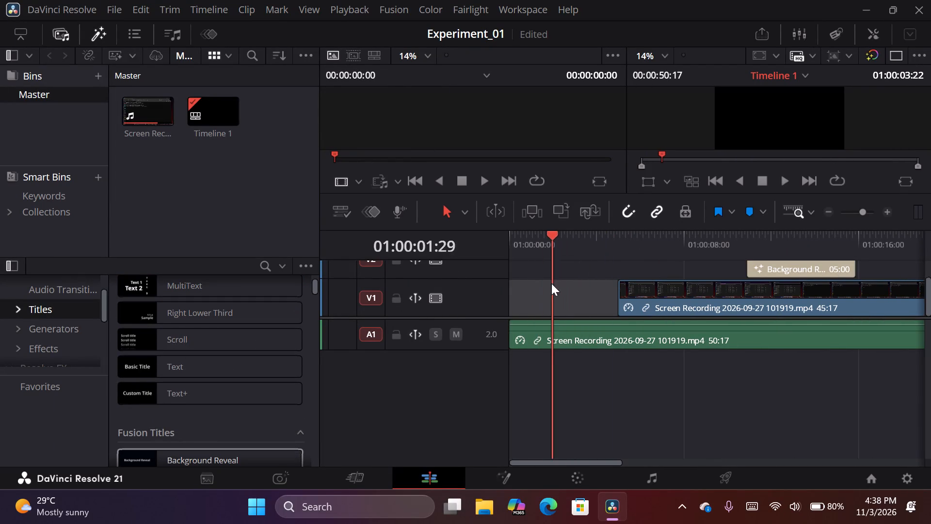
left_click_drag(551, 283, 517, 300)
scroll(517, 300, "up", 4)
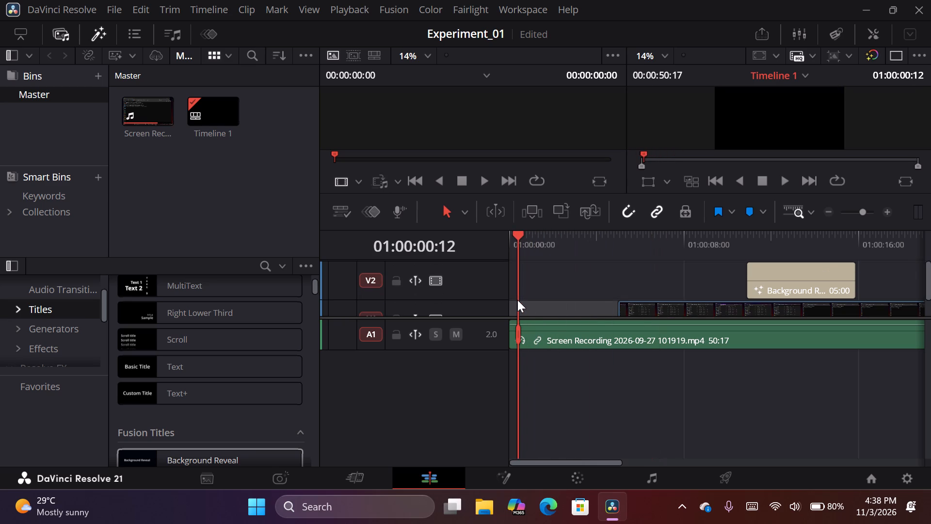
scroll(454, 504, "up", 1)
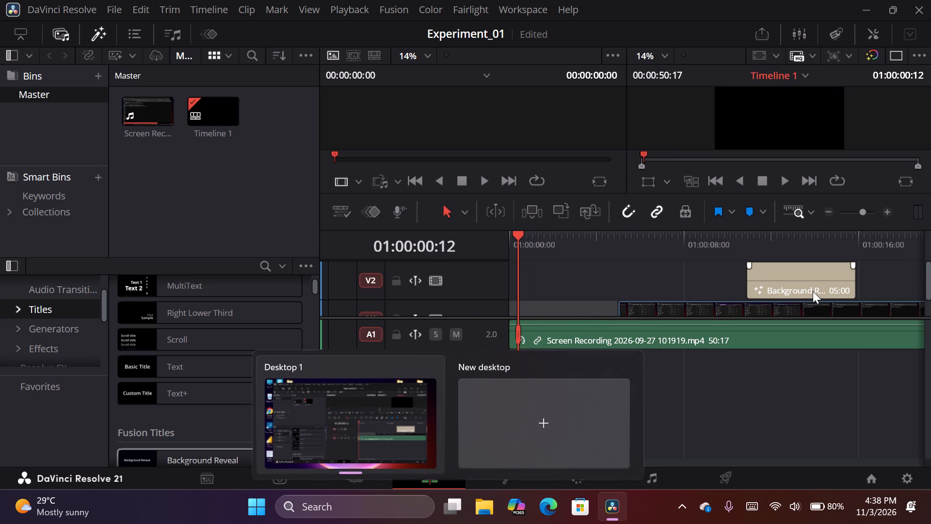
Open the settings of the Background Reveal title on V2 and try to enlarge the area showing them.
left_click(811, 292)
left_click(793, 284)
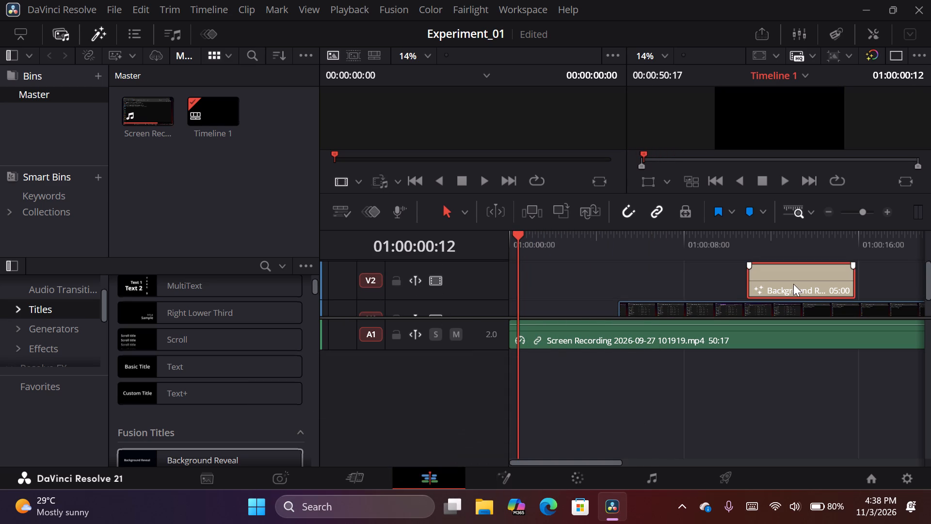
left_click(793, 284)
left_click_drag(793, 284, 770, 290)
left_click(770, 290)
left_click(770, 290)
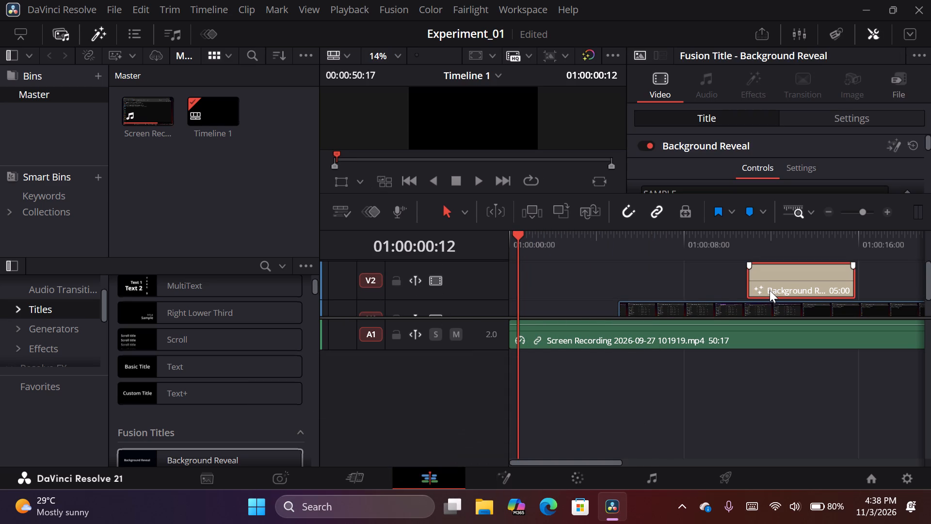
scroll(719, 191, "down", 1)
left_click_drag(715, 196, 717, 193)
left_click_drag(717, 193, 642, 326)
Undo both the title's move to V2 and its original placement at the start of V1.
left_click(629, 233)
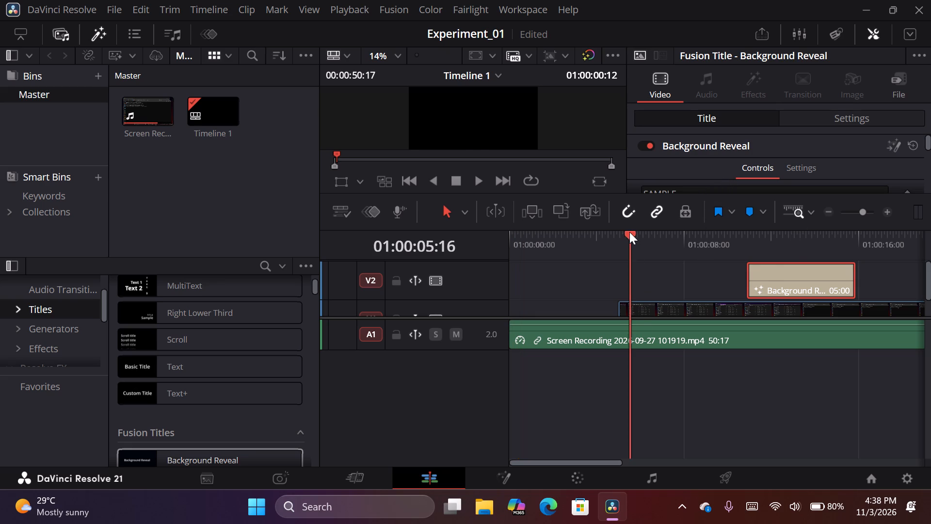
left_click_drag(632, 231, 632, 225)
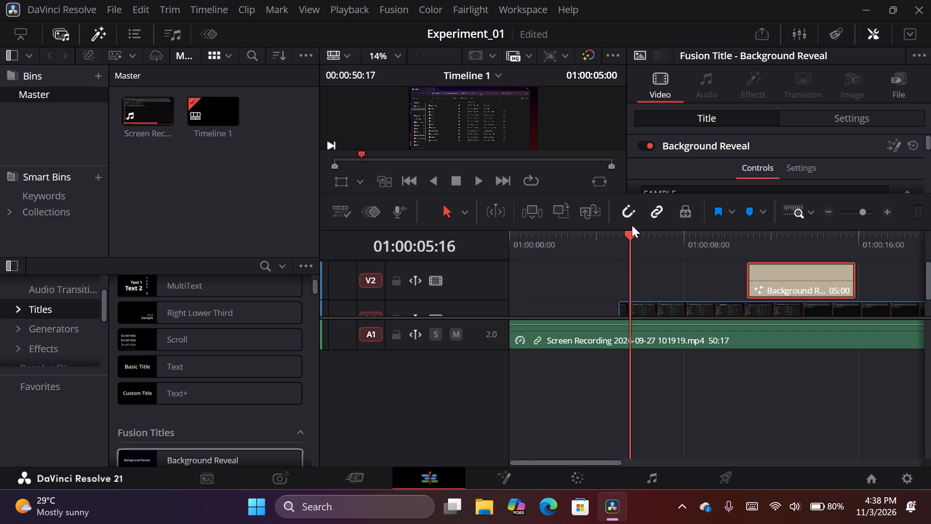
left_click_drag(632, 225, 632, 226)
key("ctrl+z")
key("ctrl+z")
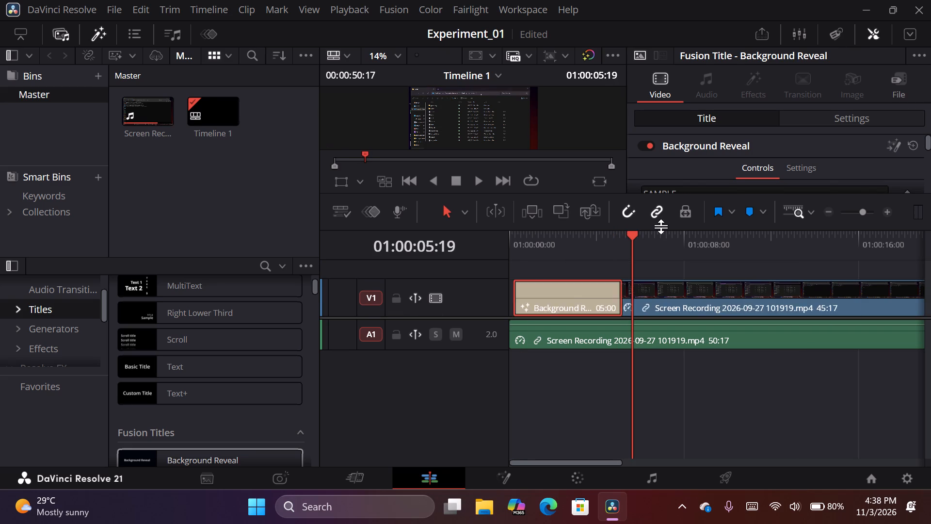
scroll(422, 409, "right", 6)
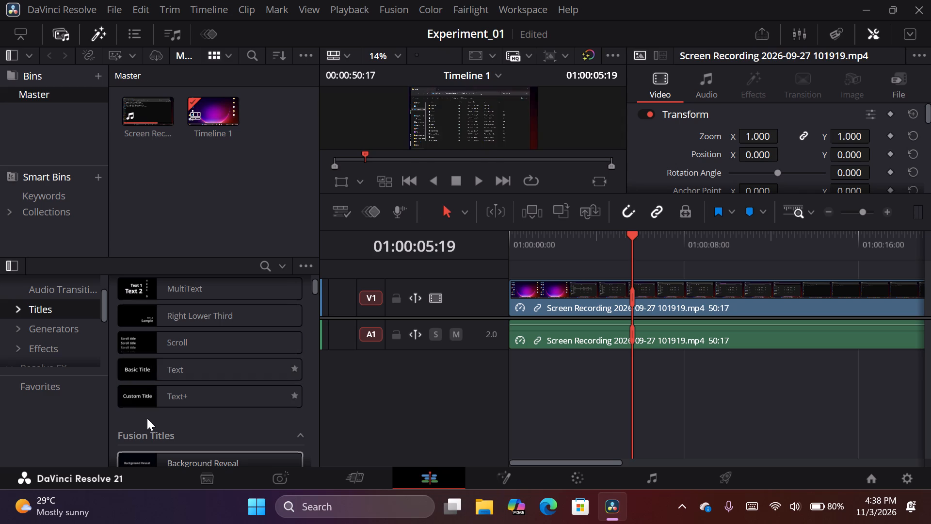
Add a Background Reveal Fusion title on a new track V2 above the screen recording, starting at 01:00:00:00.
left_click(158, 404)
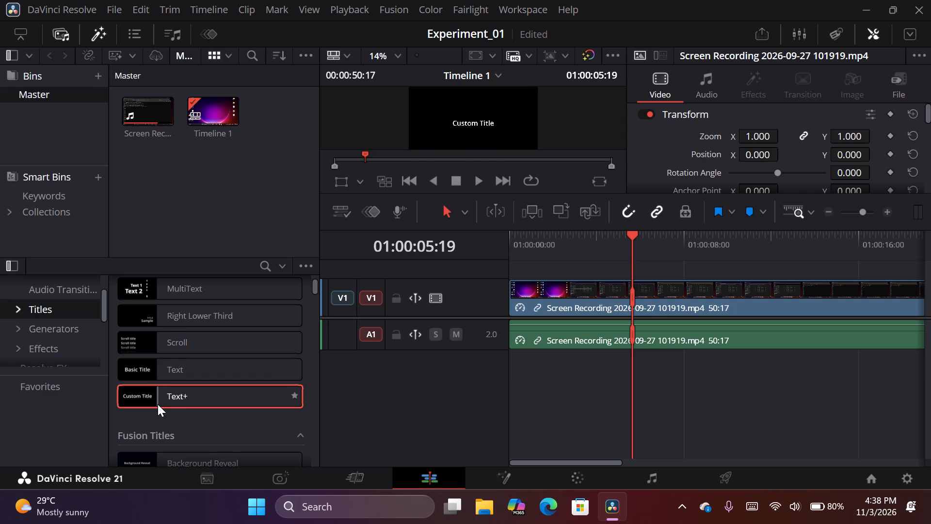
scroll(158, 404, "down", 1)
left_click_drag(164, 426, 525, 267)
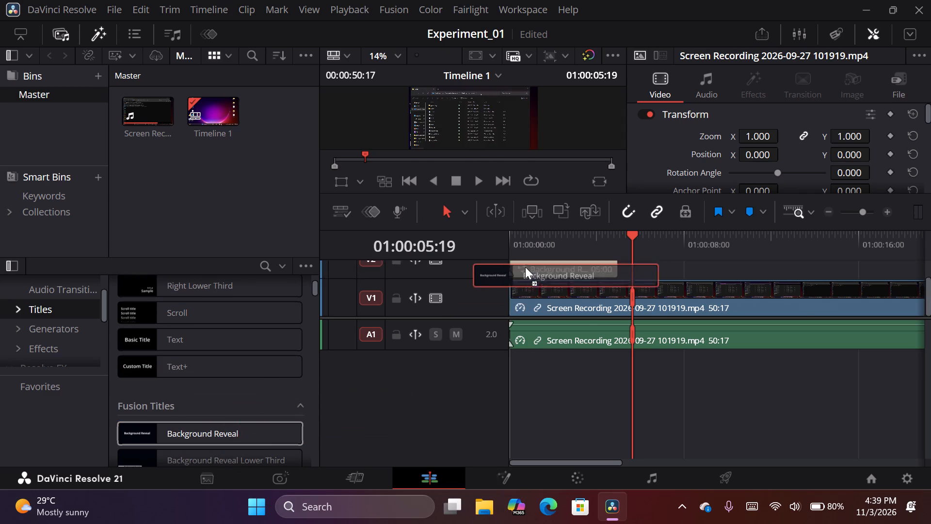
left_click_drag(525, 267, 512, 273)
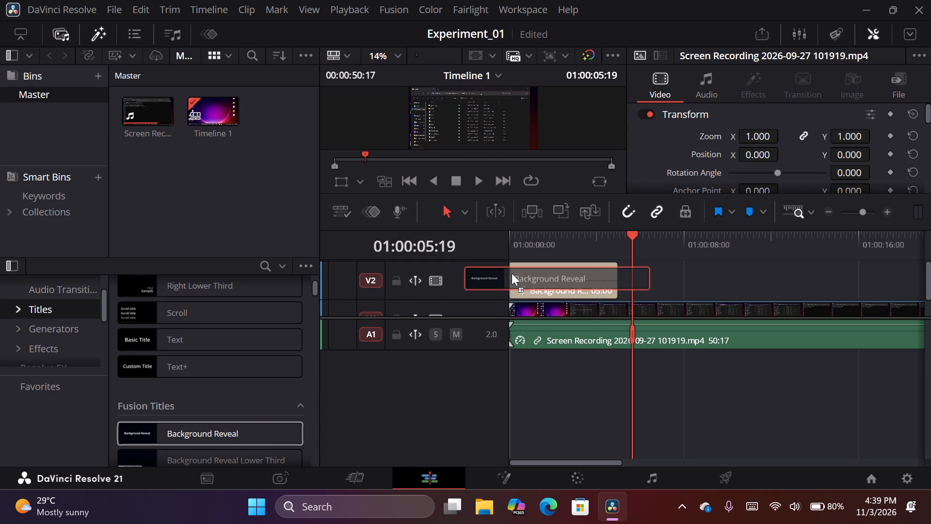
left_click_drag(512, 273, 509, 273)
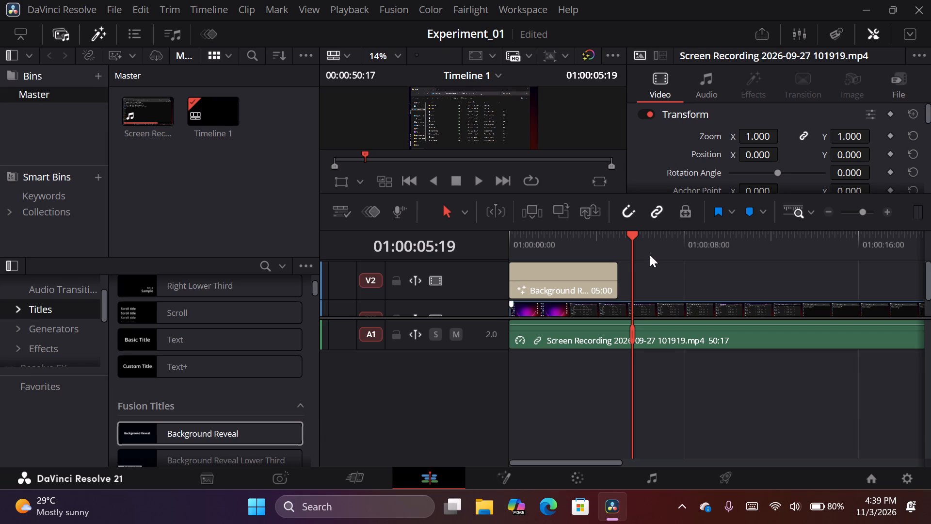
Scrub back and forth through the title's overlap with the recording to preview the reveal, ending at 01:00:00:00.
left_click_drag(634, 238, 543, 267)
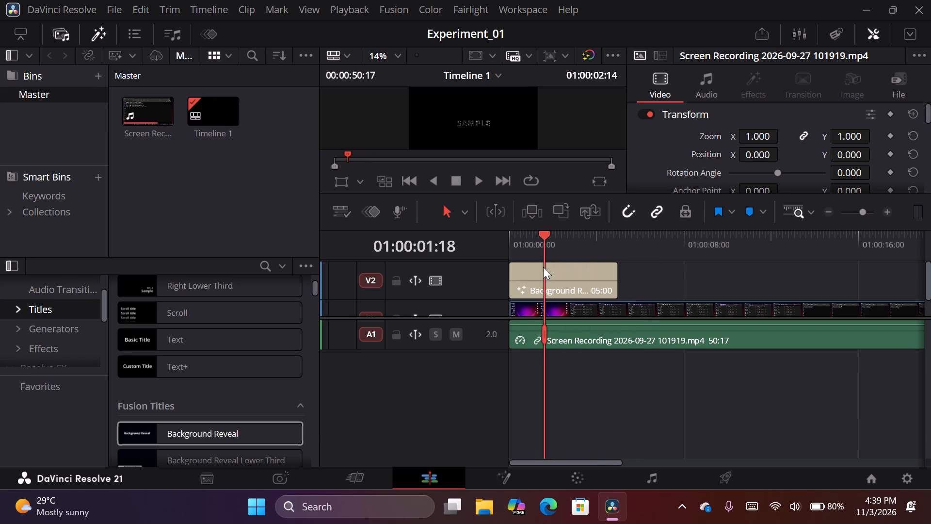
left_click_drag(543, 267, 547, 278)
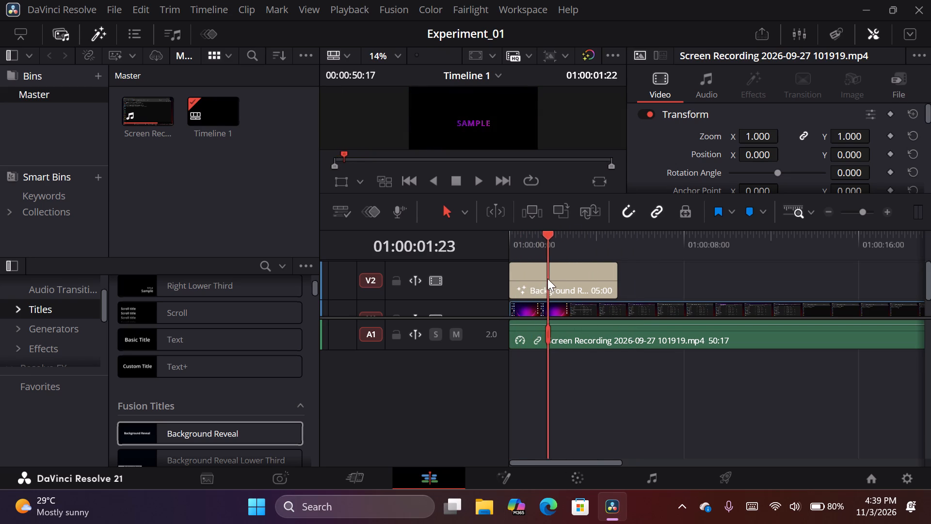
left_click_drag(547, 278, 534, 282)
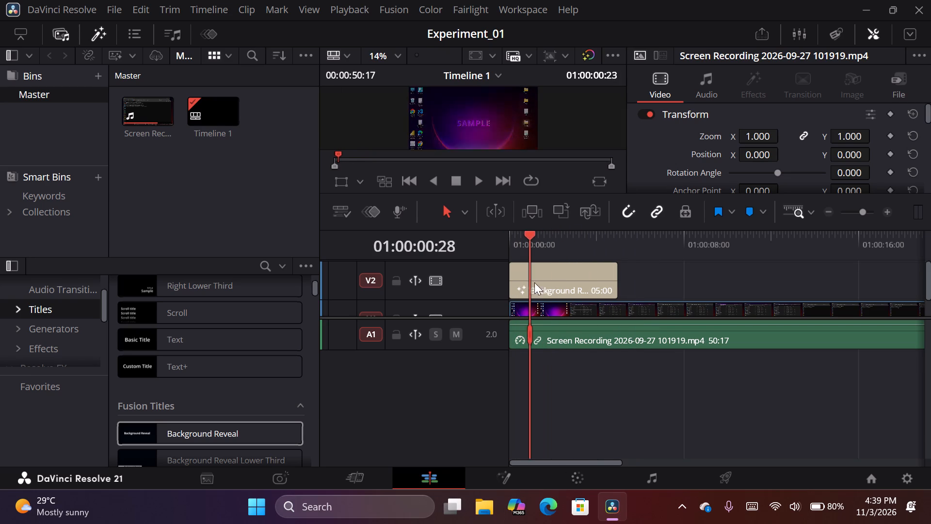
left_click_drag(534, 282, 526, 283)
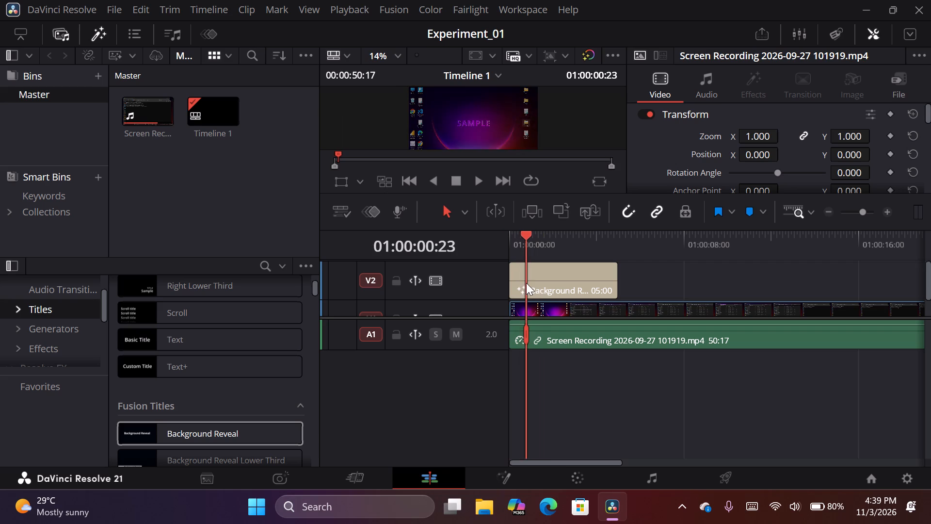
left_click_drag(526, 283, 586, 279)
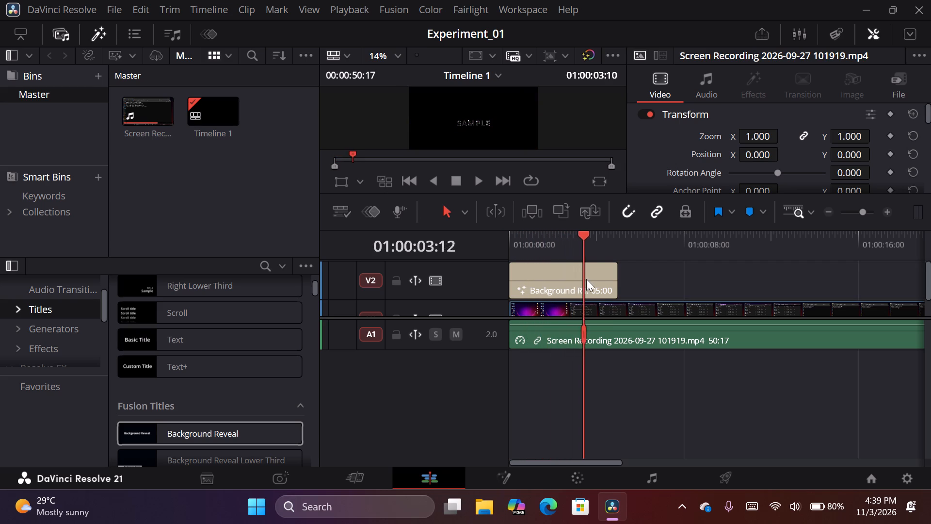
left_click_drag(586, 279, 554, 277)
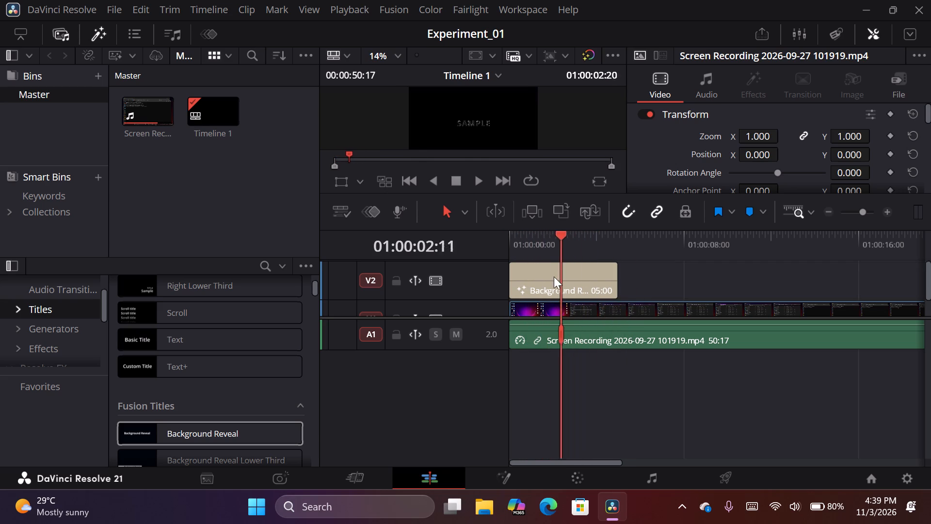
left_click_drag(554, 277, 511, 277)
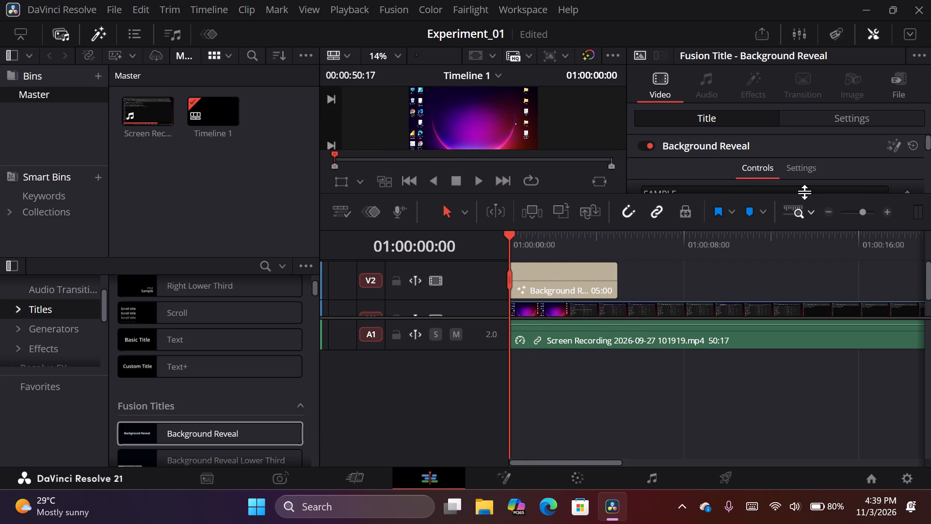
Enlarge the viewer and title settings area by shrinking the timeline area's height.
left_click_drag(804, 193, 791, 268)
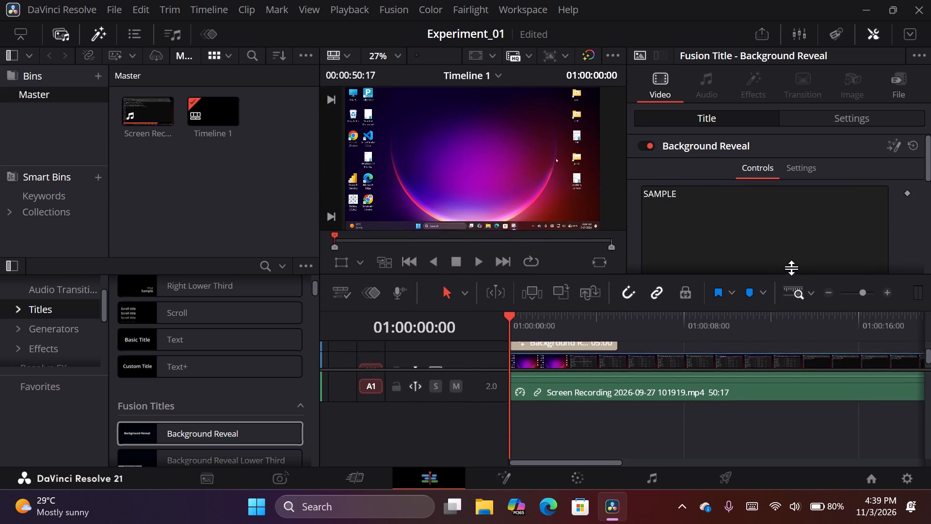
left_click_drag(791, 268, 791, 262)
Look through the Background Reveal title's text, font, size, tracking, line spacing and anchor controls with the title selected on V2.
scroll(781, 210, "down", 1)
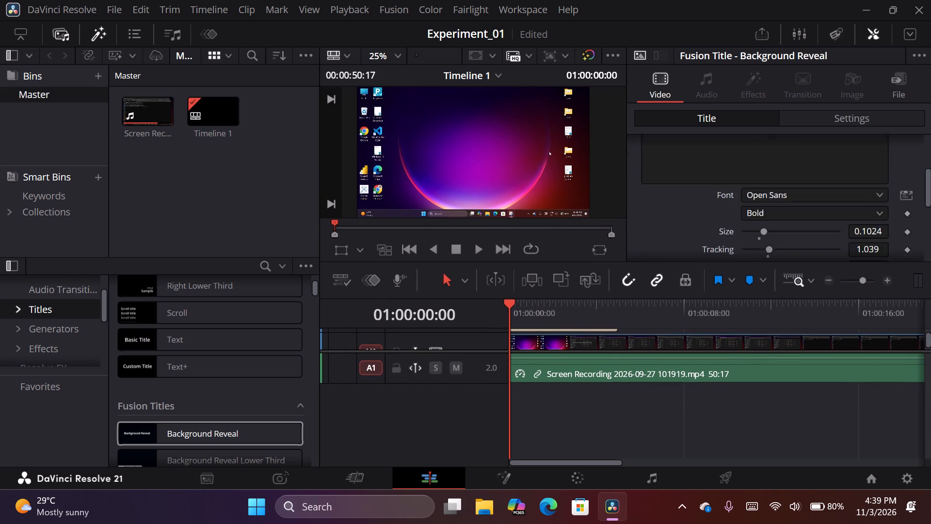
scroll(781, 210, "down", 1)
scroll(585, 310, "up", 2)
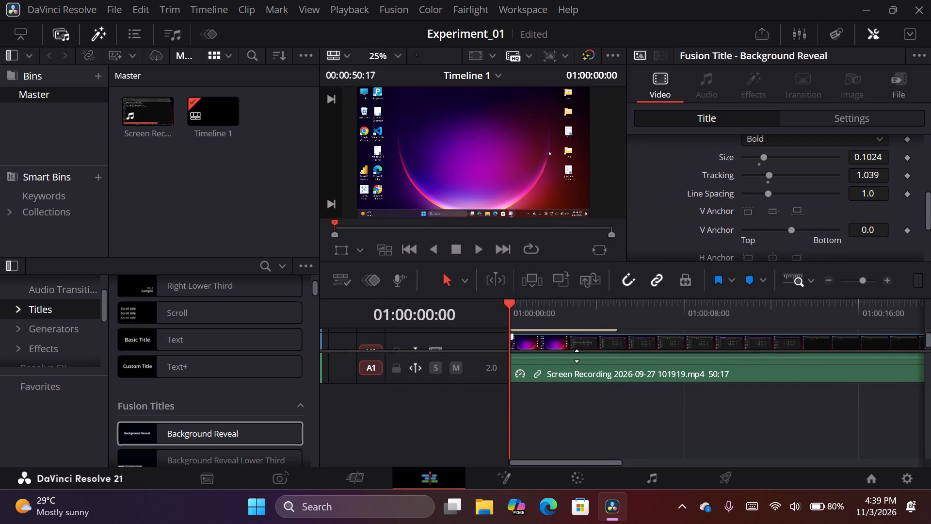
scroll(577, 356, "up", 2)
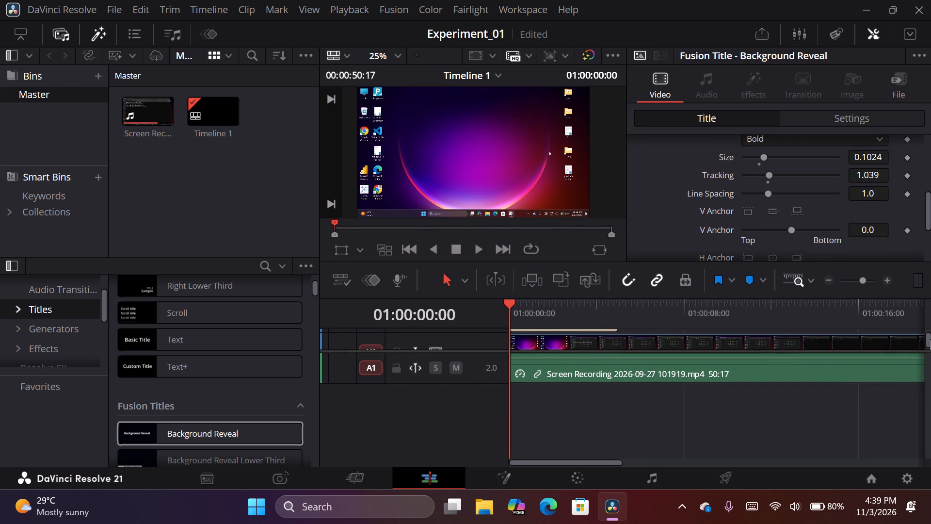
left_click(926, 340)
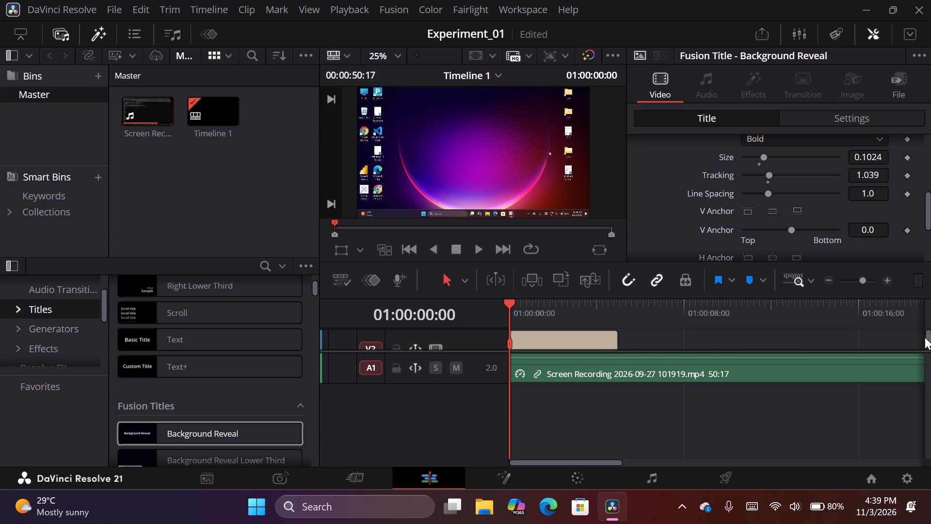
left_click(603, 343)
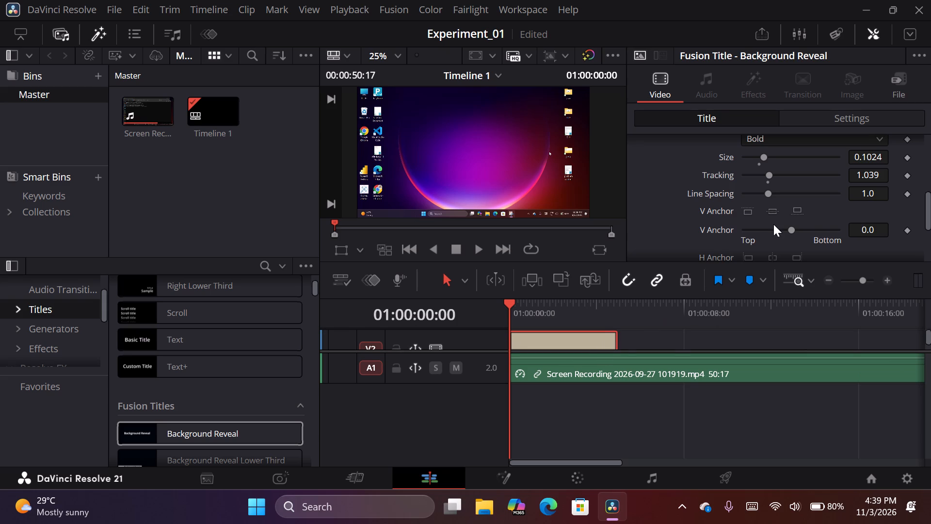
scroll(773, 224, "up", 2)
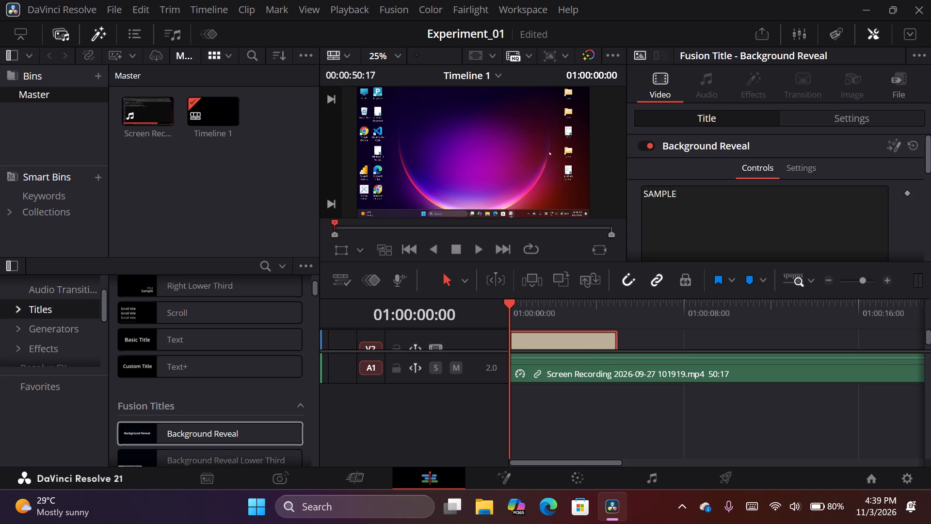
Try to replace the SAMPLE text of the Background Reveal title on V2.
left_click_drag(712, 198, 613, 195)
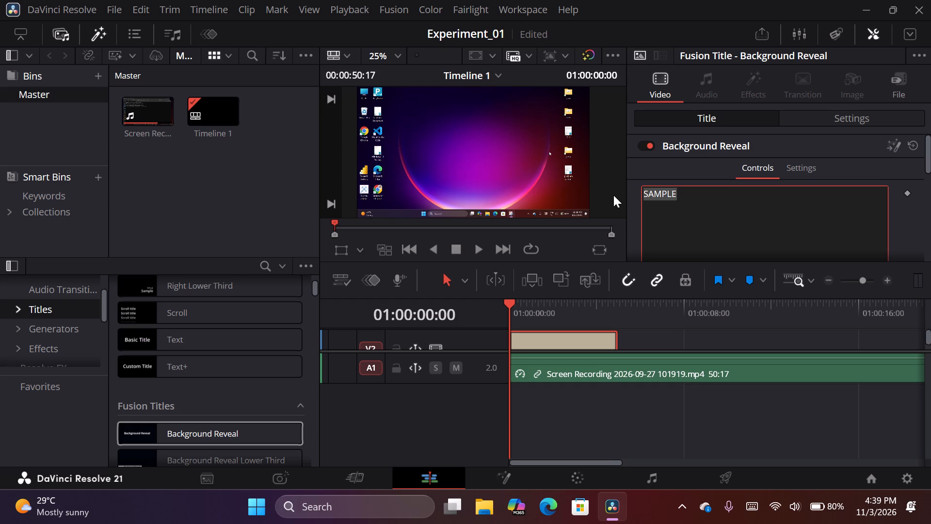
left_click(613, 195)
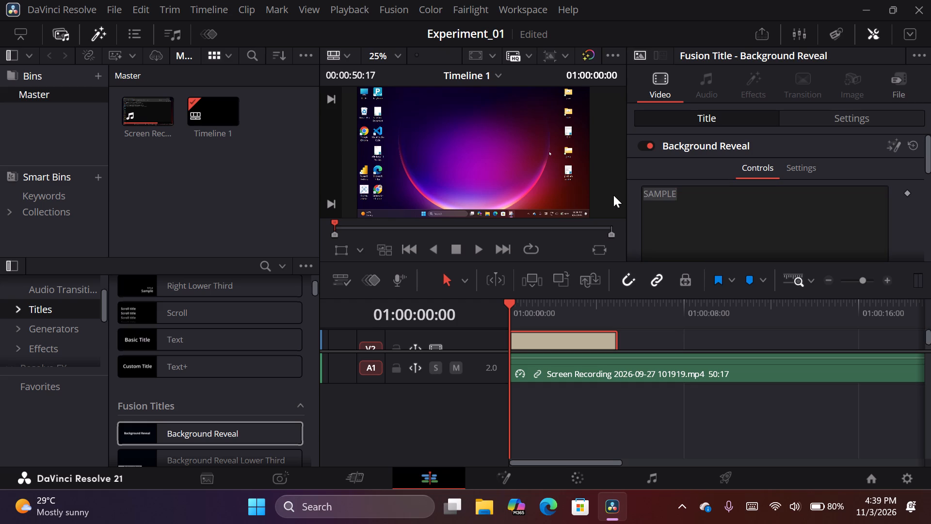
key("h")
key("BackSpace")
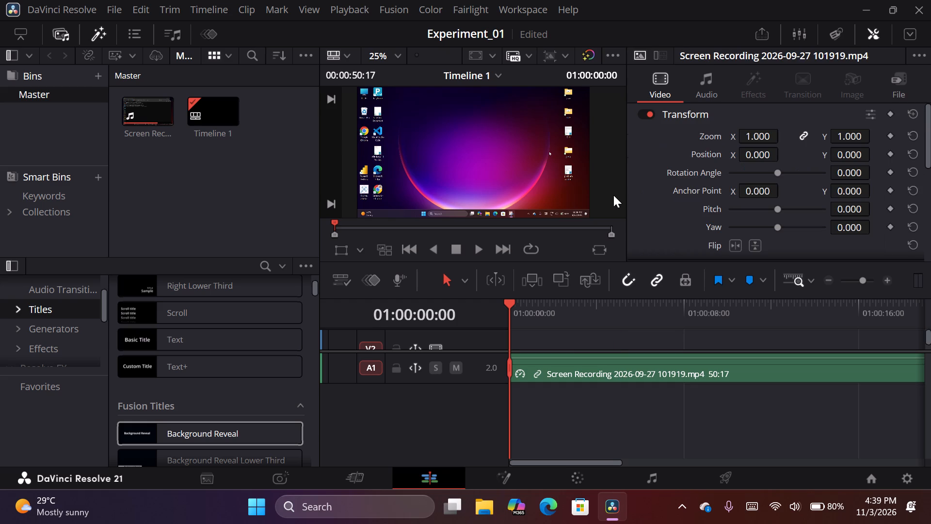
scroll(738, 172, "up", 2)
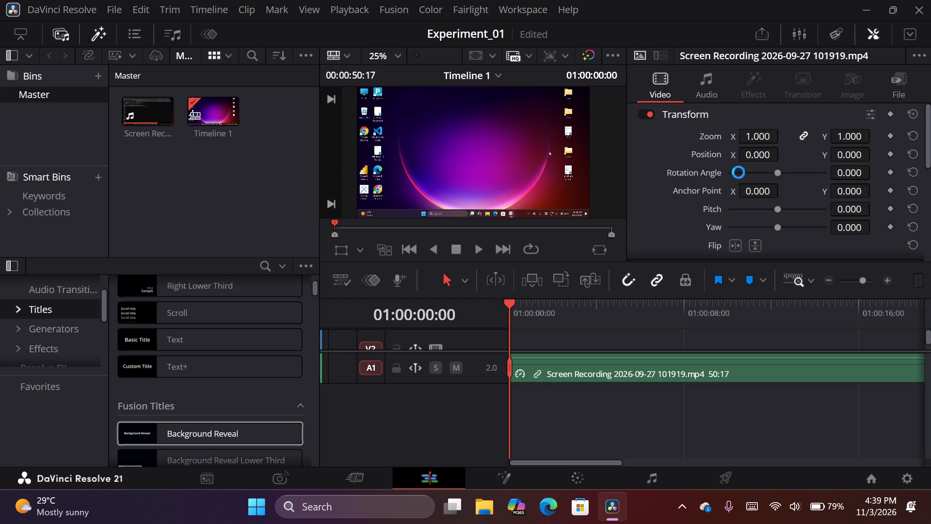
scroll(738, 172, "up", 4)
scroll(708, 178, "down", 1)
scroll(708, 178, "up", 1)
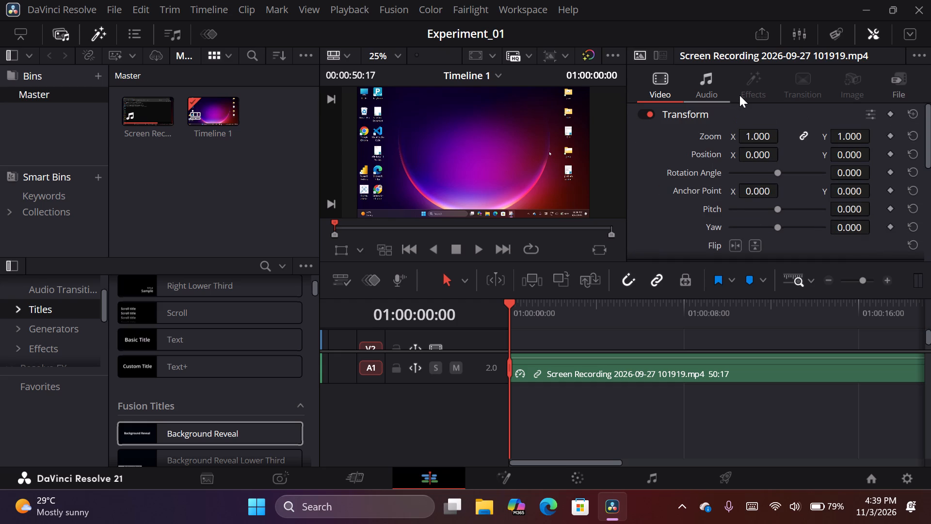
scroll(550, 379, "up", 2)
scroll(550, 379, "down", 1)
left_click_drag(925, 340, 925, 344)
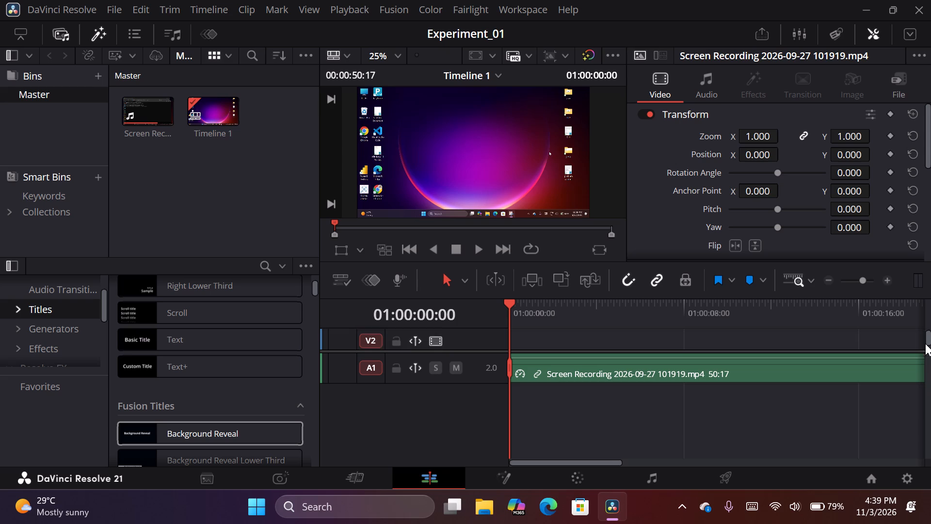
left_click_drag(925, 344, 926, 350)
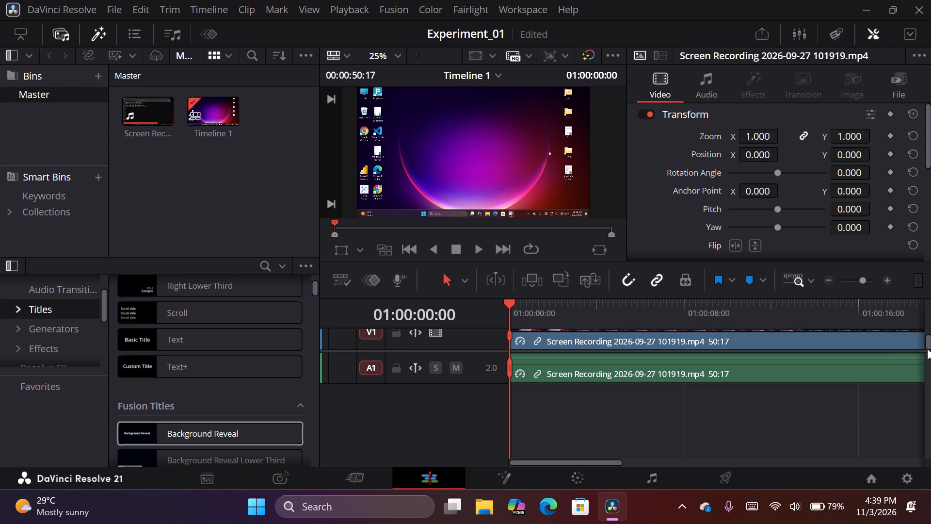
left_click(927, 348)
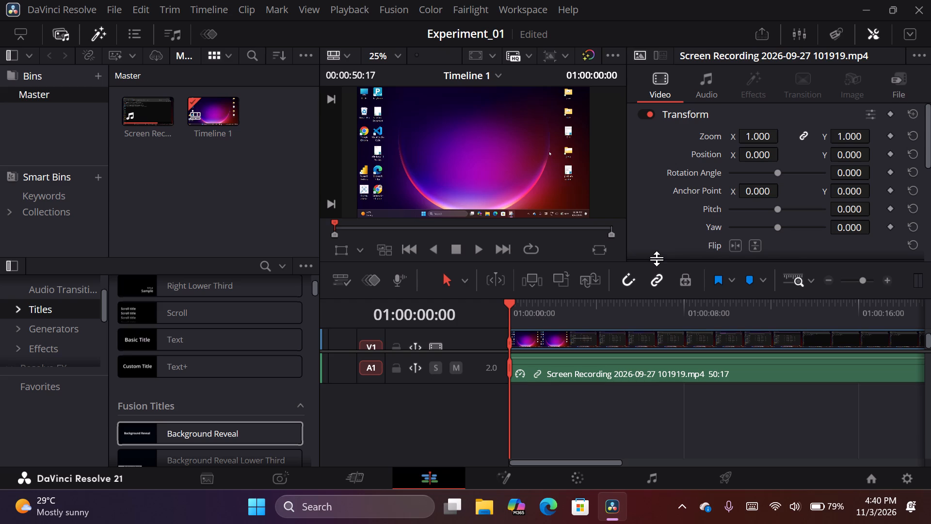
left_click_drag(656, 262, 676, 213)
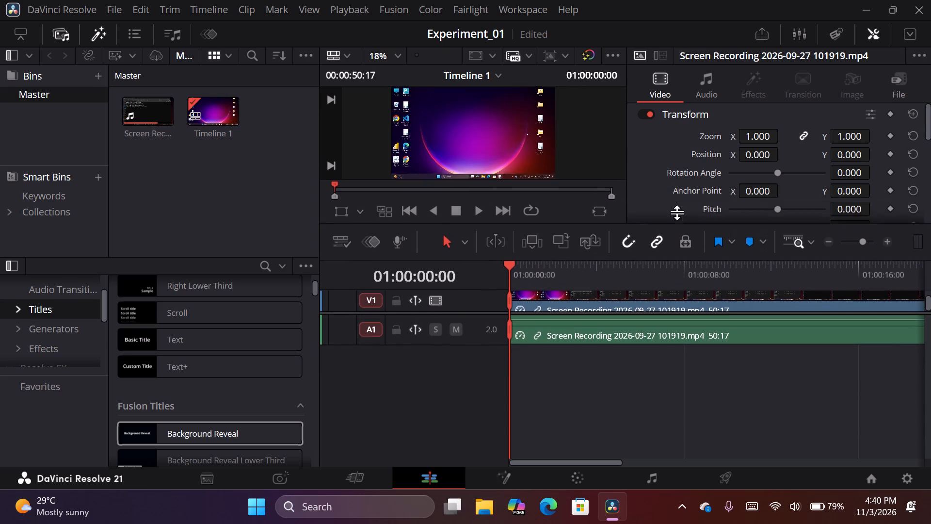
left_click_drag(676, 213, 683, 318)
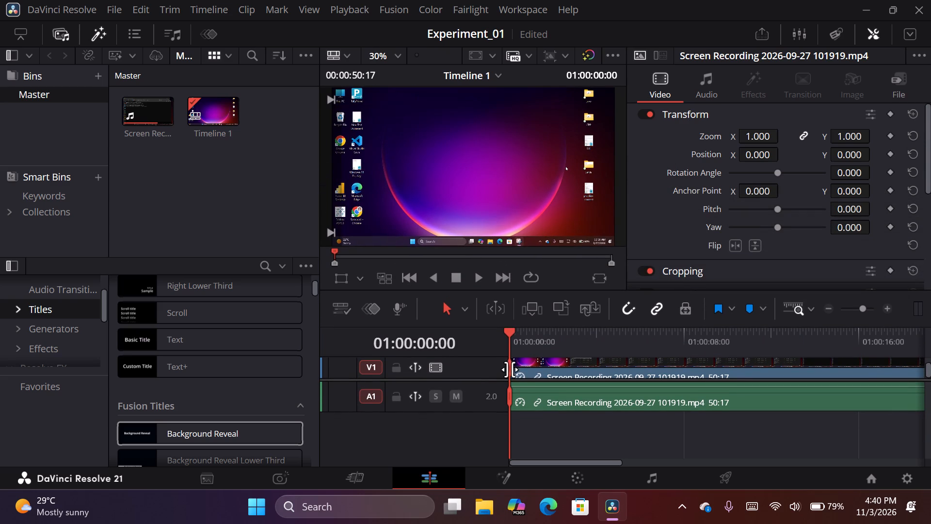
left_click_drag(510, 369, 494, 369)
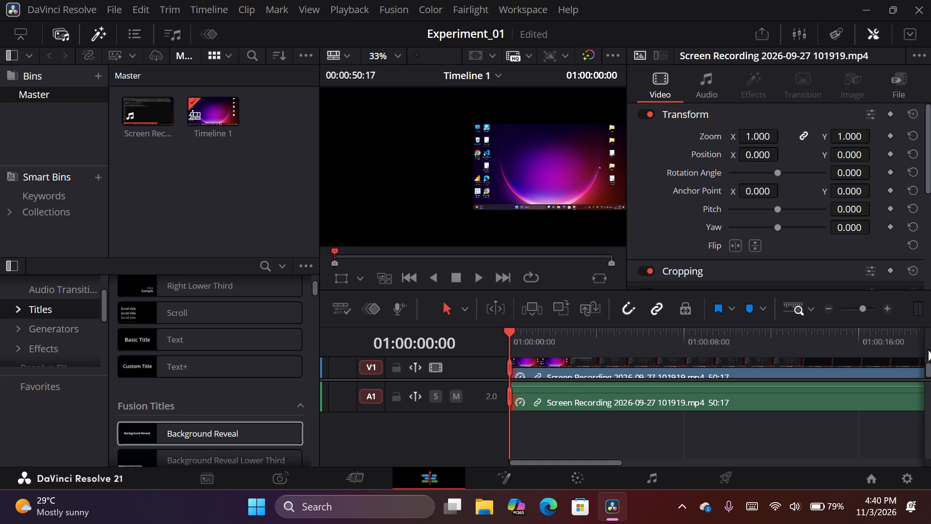
Add a Background Reveal Fusion title on a new track V3, starting at 01:00:00:00.
left_click_drag(930, 373, 928, 352)
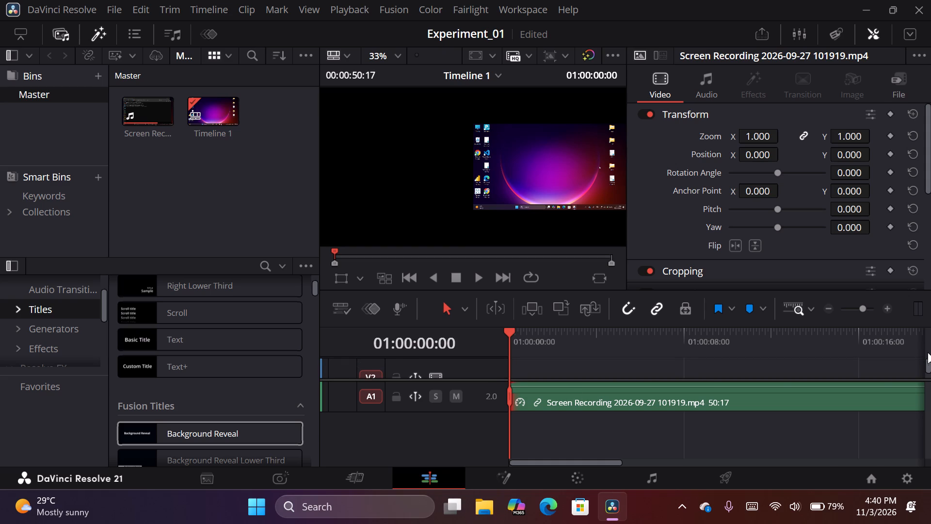
left_click_drag(928, 352, 926, 375)
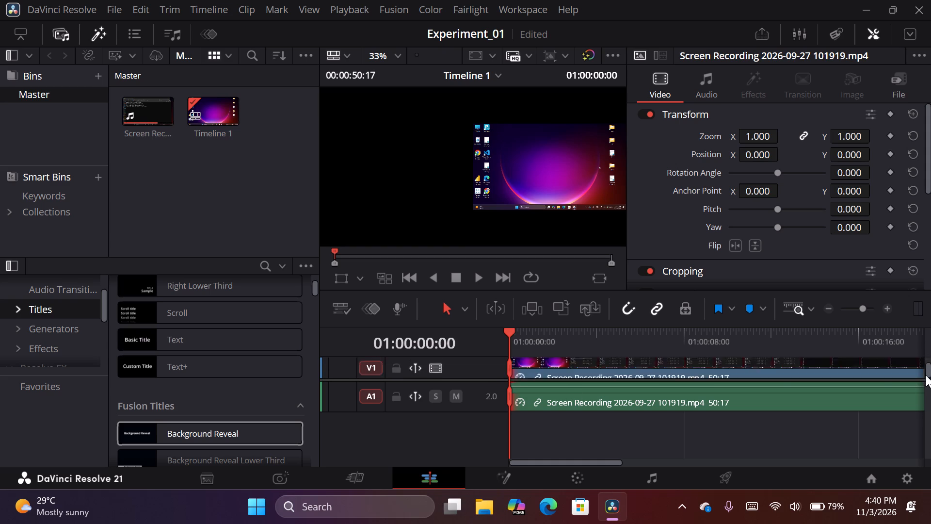
left_click_drag(926, 375, 924, 370)
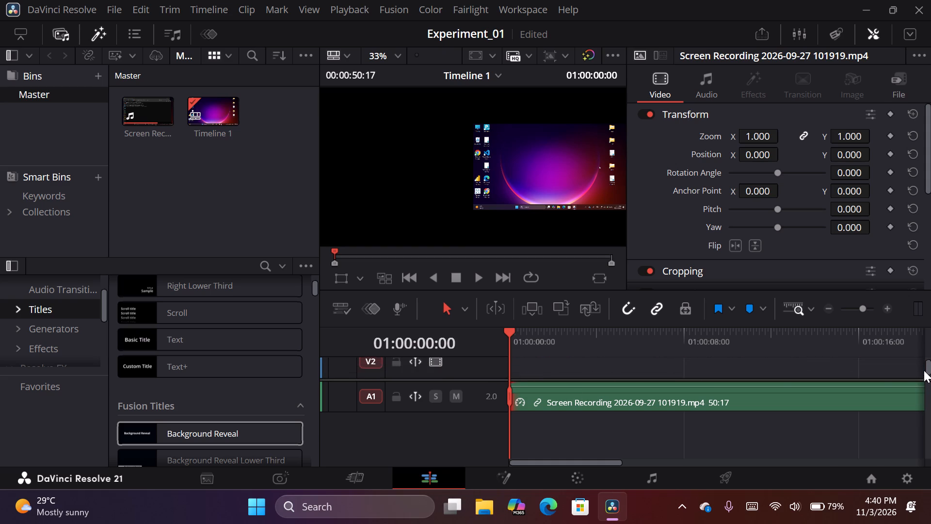
left_click_drag(924, 370, 924, 371)
left_click(926, 372)
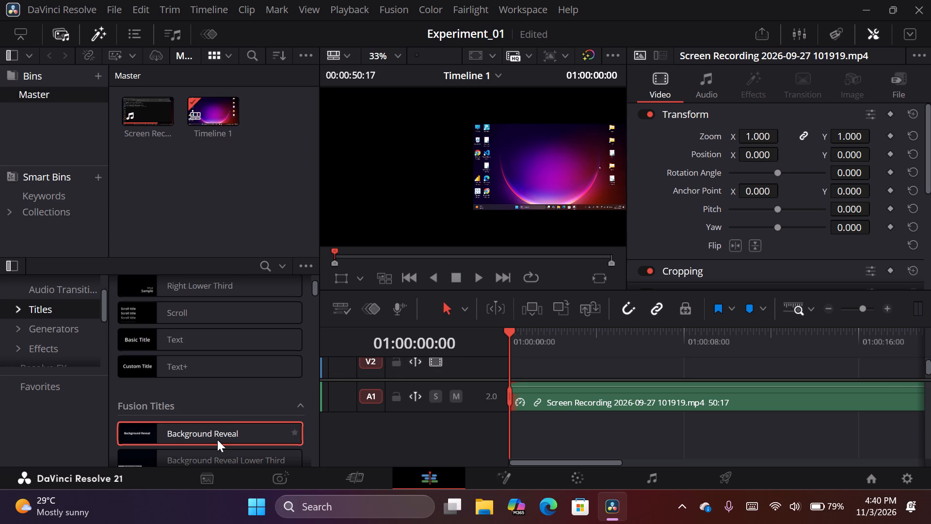
left_click_drag(233, 428, 536, 364)
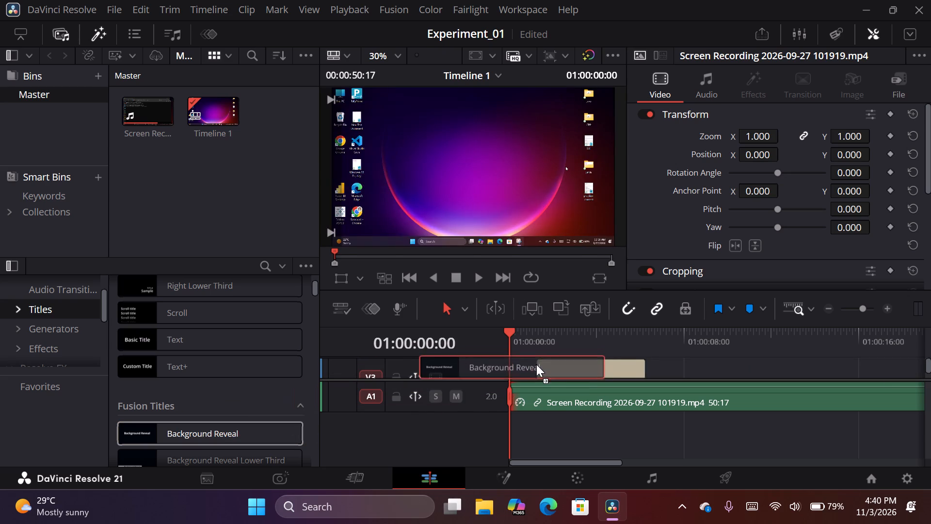
left_click_drag(536, 364, 502, 358)
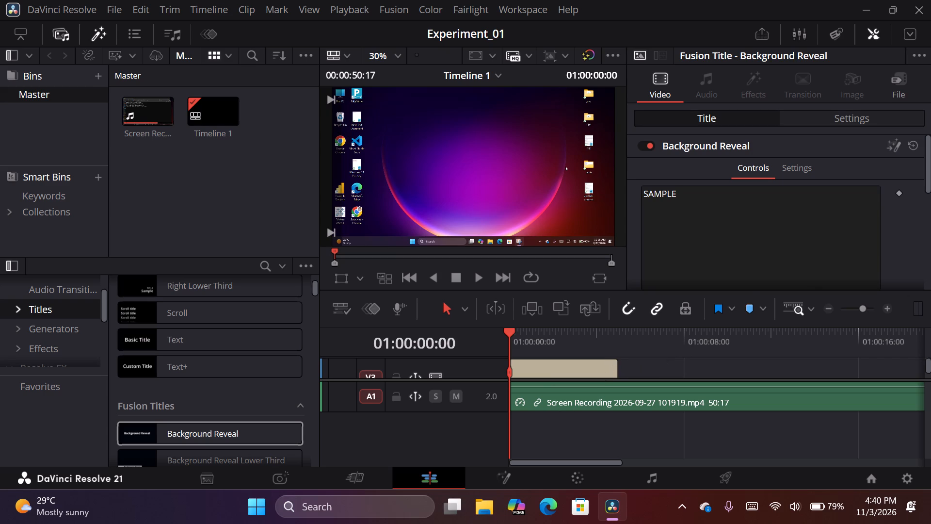
Increase the timeline area's height, shrinking the viewer and title settings, so the V3 title clip is fully shown.
left_click_drag(738, 292, 761, 112)
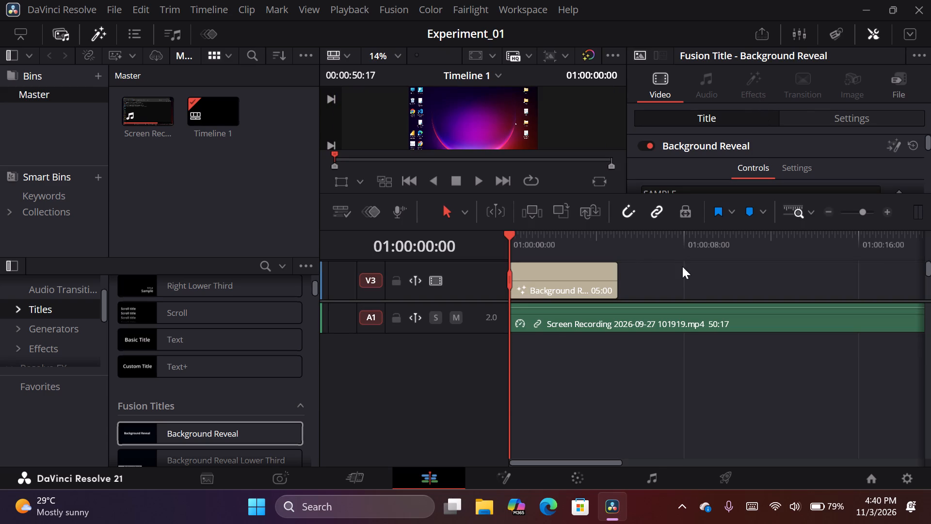
scroll(682, 266, "up", 3)
scroll(656, 470, "down", 1)
scroll(734, 335, "up", 3)
left_click_drag(930, 275, 923, 245)
left_click_drag(923, 245, 928, 264)
left_click_drag(928, 264, 924, 224)
left_click_drag(924, 224, 930, 238)
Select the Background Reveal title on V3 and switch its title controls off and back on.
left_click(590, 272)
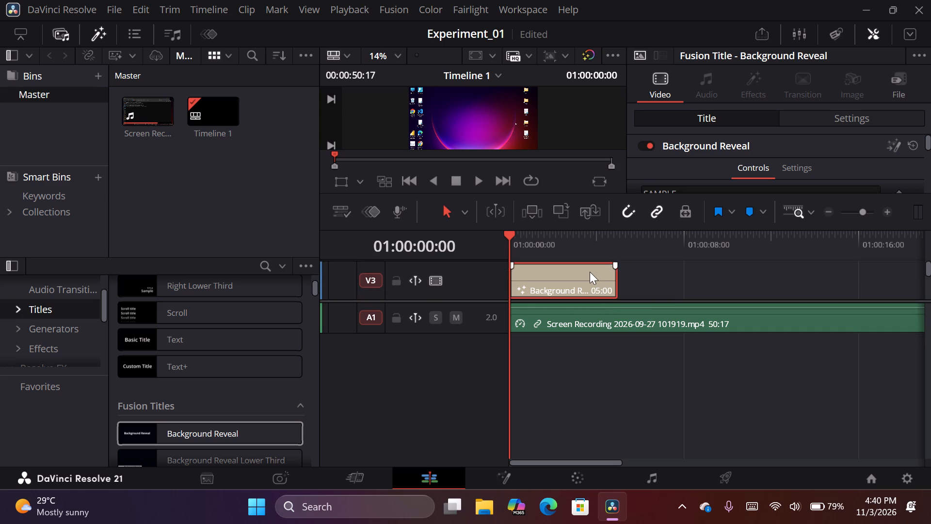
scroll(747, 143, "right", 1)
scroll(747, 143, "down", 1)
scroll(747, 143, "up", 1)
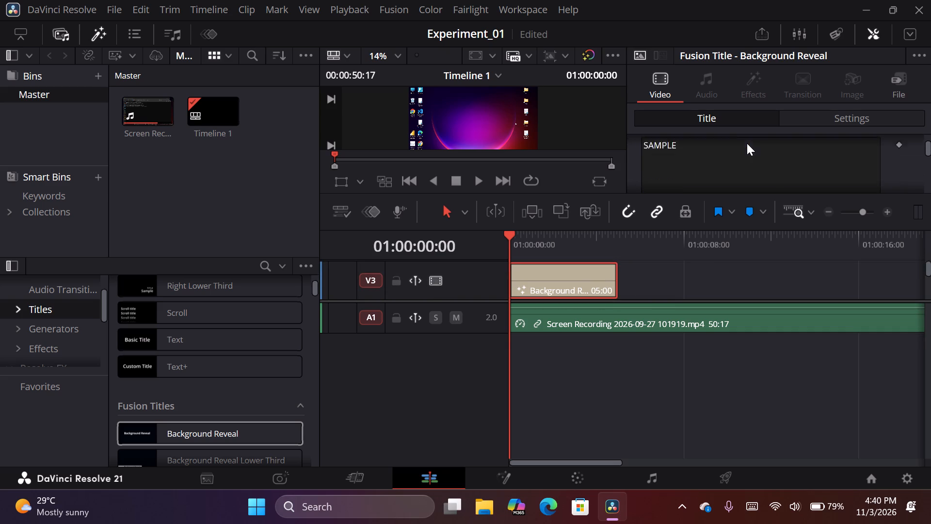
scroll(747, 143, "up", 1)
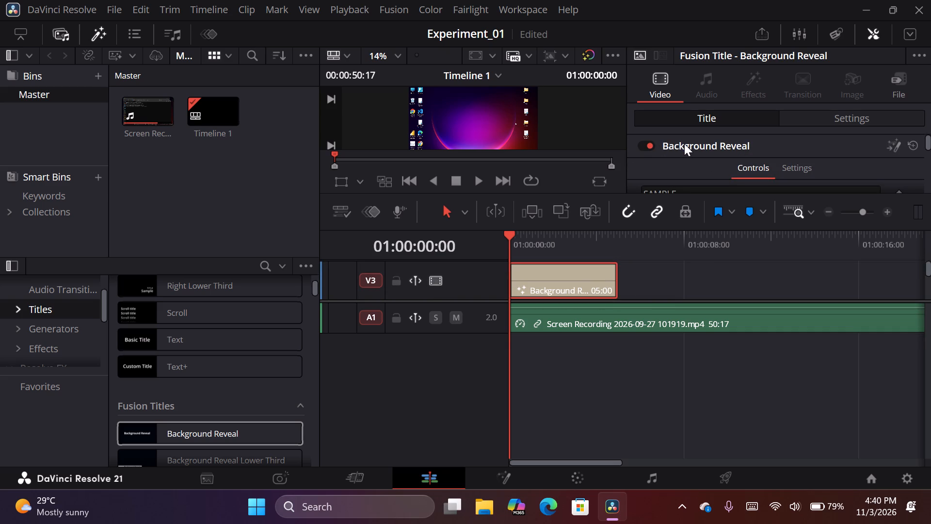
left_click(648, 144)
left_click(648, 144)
scroll(720, 158, "right", 1)
scroll(711, 168, "up", 1)
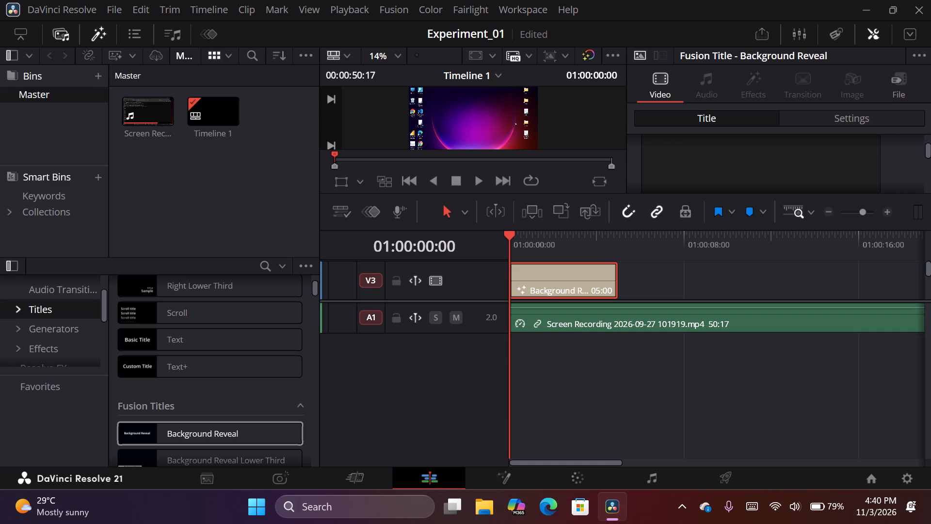
scroll(711, 168, "up", 1)
left_click(711, 168)
scroll(683, 163, "up", 1)
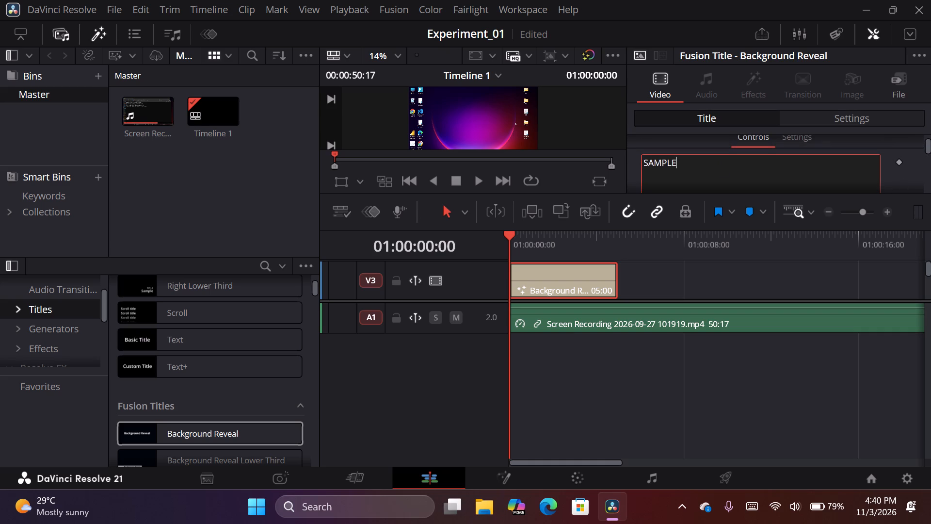
key("BackSpace")
key("BackSpace")
key("BackSpace")
key("BackSpace")
key("BackSpace")
key("BackSpace")
key("BackSpace")
key("BackSpace")
key("BackSpace")
key("BackSpace")
key("BackSpace")
key("BackSpace")
key("BackSpace")
key("BackSpace")
key("BackSpace")
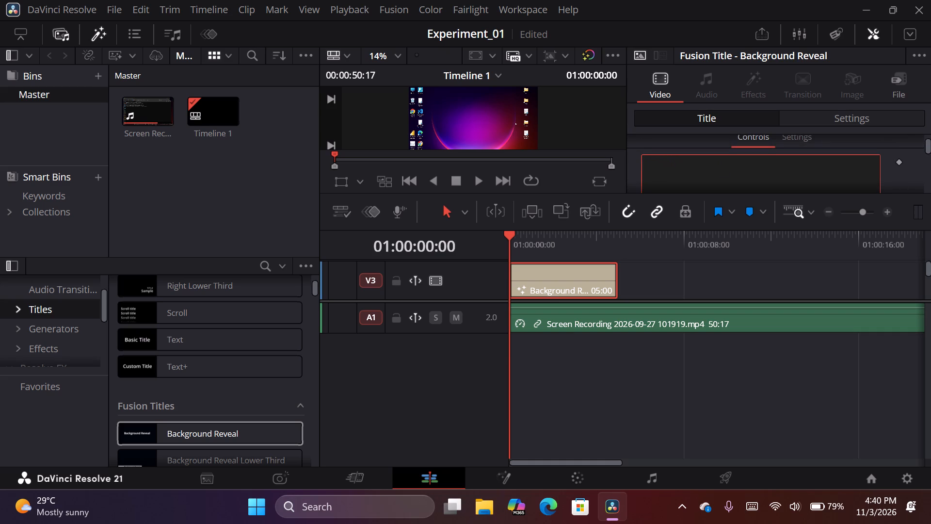
left_click(683, 163)
key("i")
key("BackSpace")
type("I fel")
key("BackSpace")
key("BackSpace")
key("BackSpace")
key("d")
key("BackSpace")
type("Dvel")
key("BackSpace")
key("BackSpace")
key("BackSpace")
type("evelope the")
key("BackSpace")
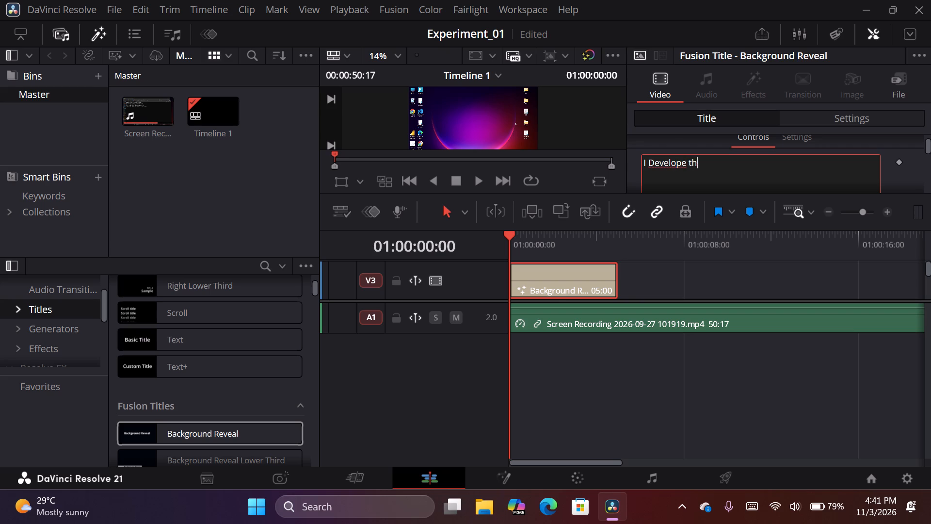
key("BackSpace")
key("BackSpace")
key("BackSpace")
type("d te")
key("BackSpace")
type("he")
key("space")
type("ia")
key("BackSpace")
key("BackSpace")
type("AI chat")
type("pot")
key("BackSpace")
key("BackSpace")
key("BackSpace")
type("bot")
key("space")
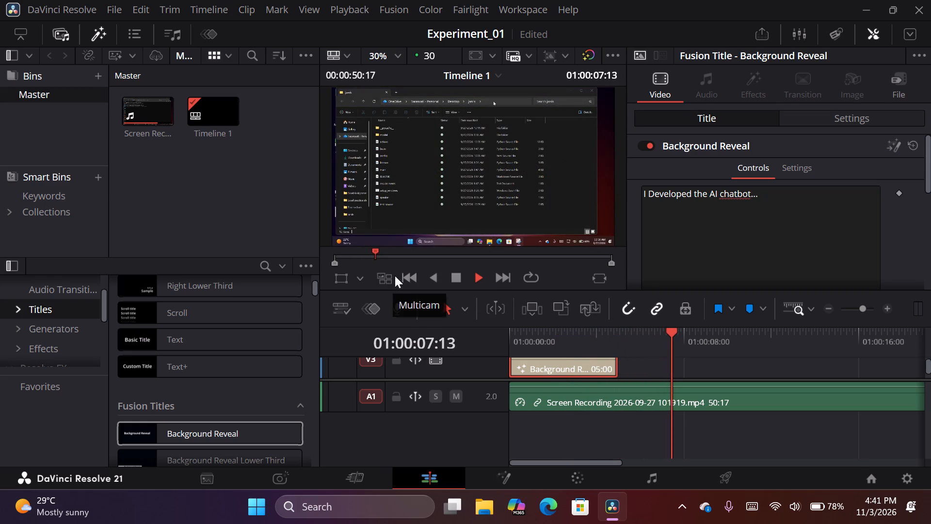
left_click(411, 274)
left_click(432, 275)
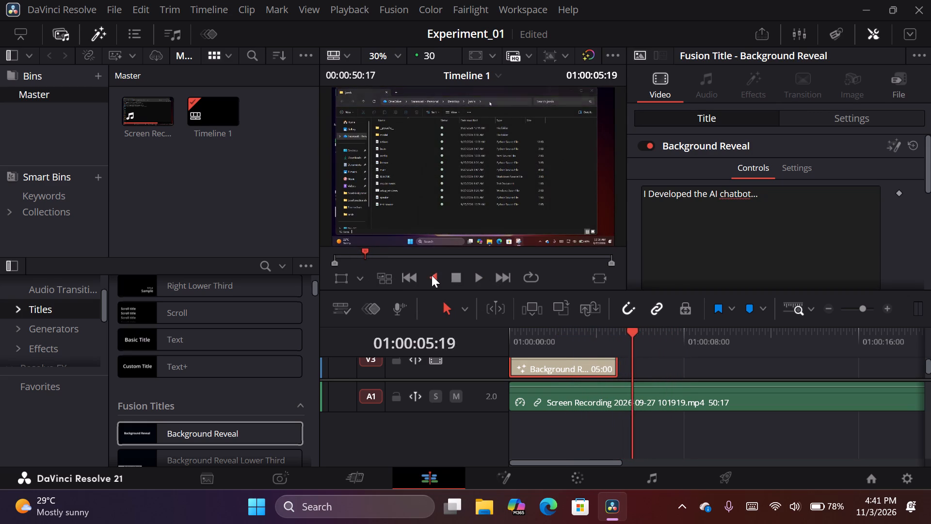
left_click_drag(364, 251, 328, 255)
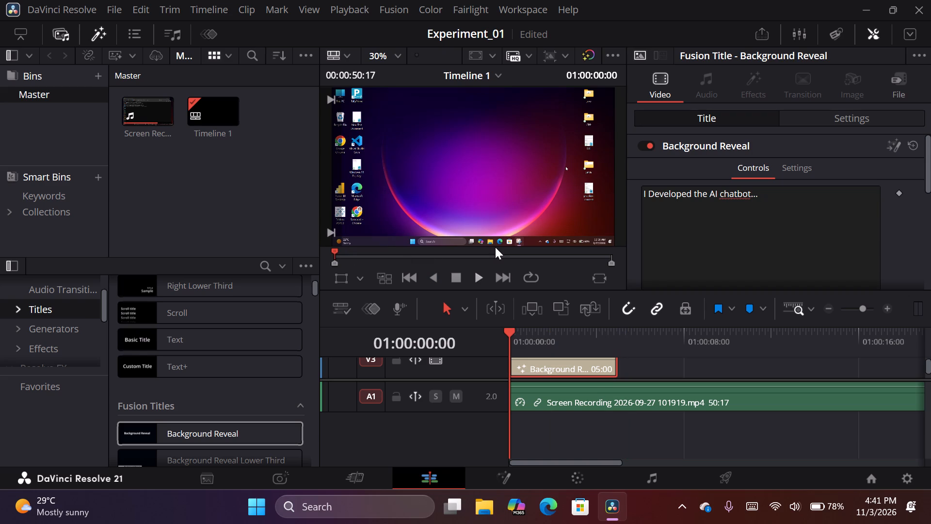
left_click(477, 272)
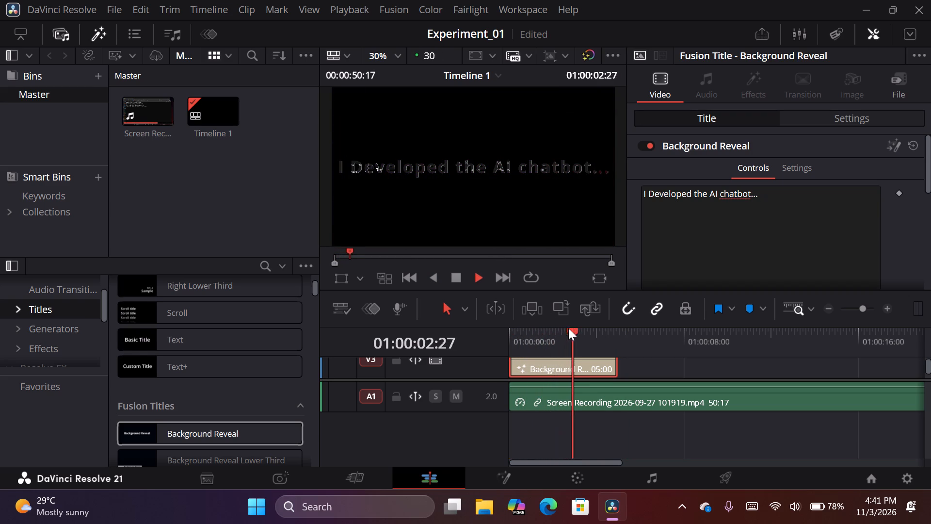
left_click_drag(568, 328, 486, 336)
left_click_drag(533, 338, 486, 335)
left_click(454, 279)
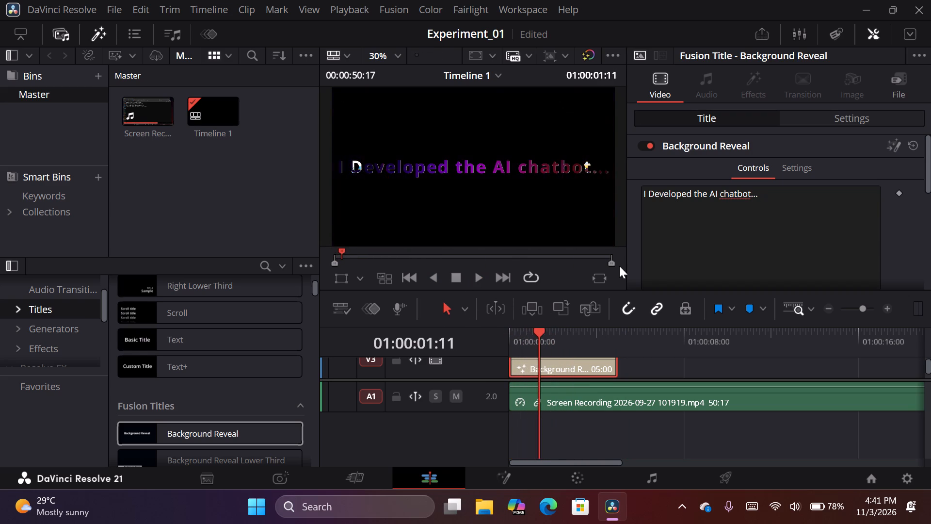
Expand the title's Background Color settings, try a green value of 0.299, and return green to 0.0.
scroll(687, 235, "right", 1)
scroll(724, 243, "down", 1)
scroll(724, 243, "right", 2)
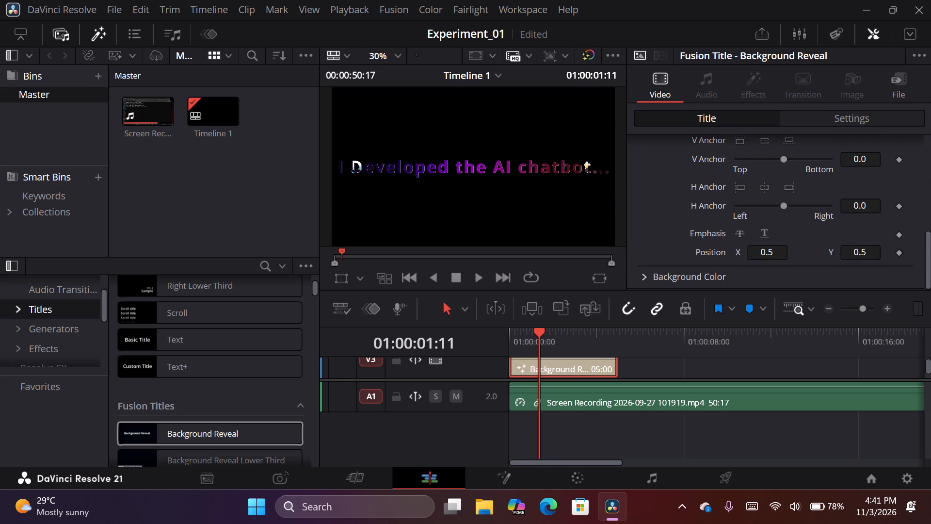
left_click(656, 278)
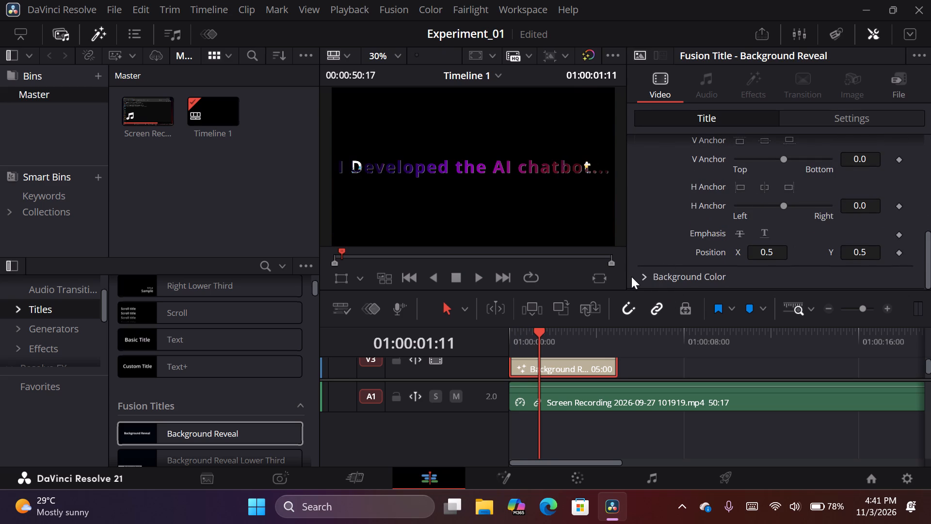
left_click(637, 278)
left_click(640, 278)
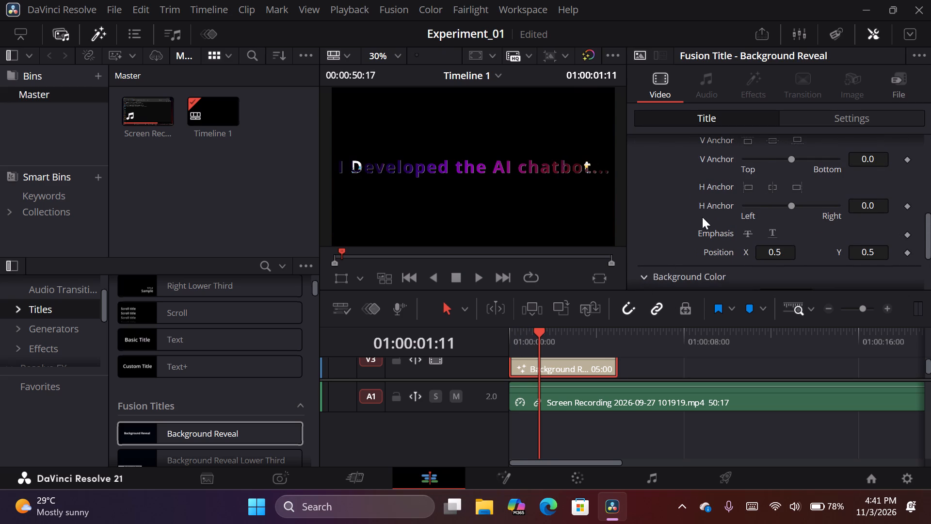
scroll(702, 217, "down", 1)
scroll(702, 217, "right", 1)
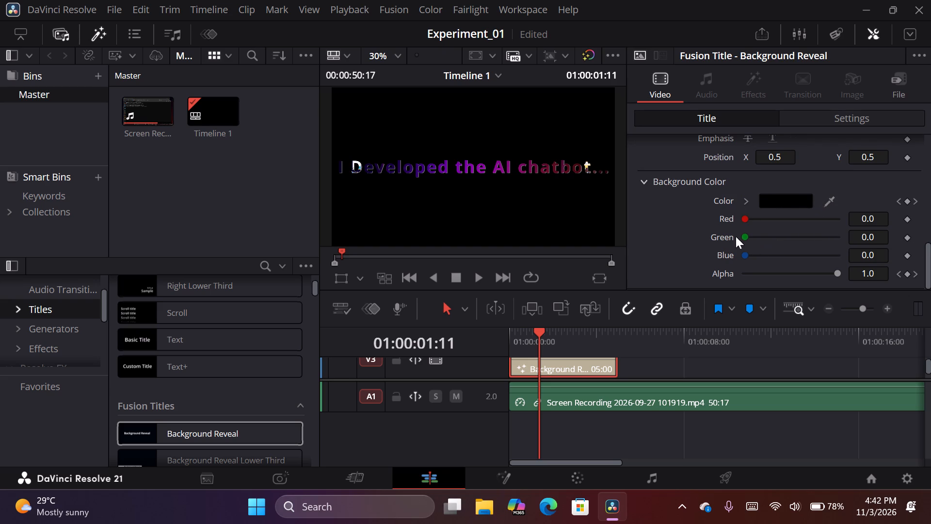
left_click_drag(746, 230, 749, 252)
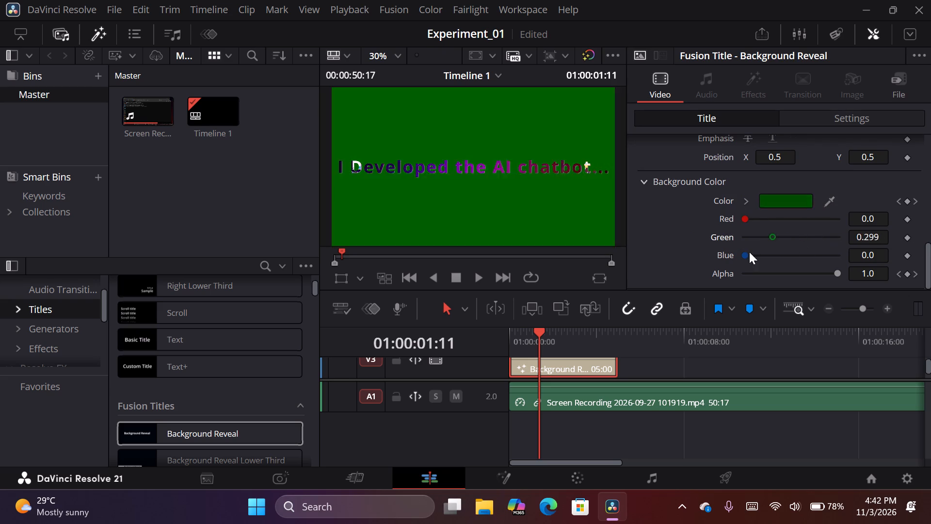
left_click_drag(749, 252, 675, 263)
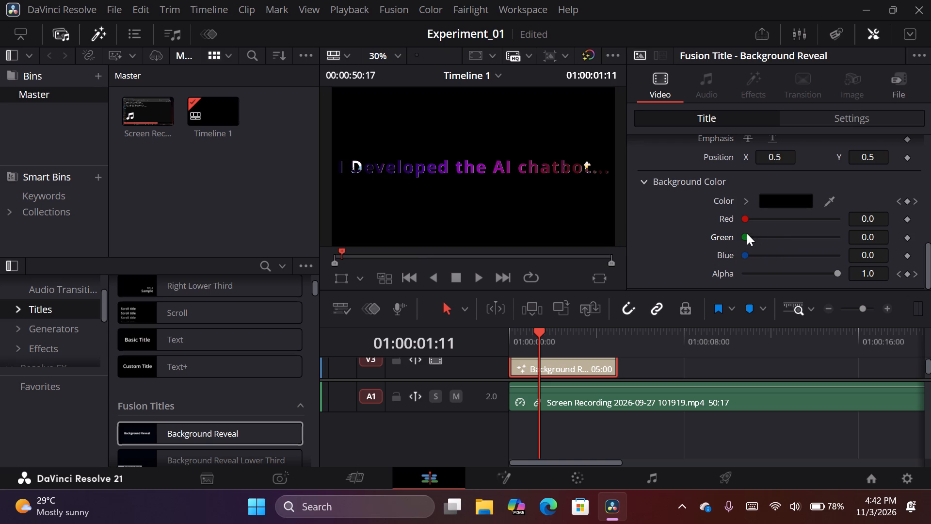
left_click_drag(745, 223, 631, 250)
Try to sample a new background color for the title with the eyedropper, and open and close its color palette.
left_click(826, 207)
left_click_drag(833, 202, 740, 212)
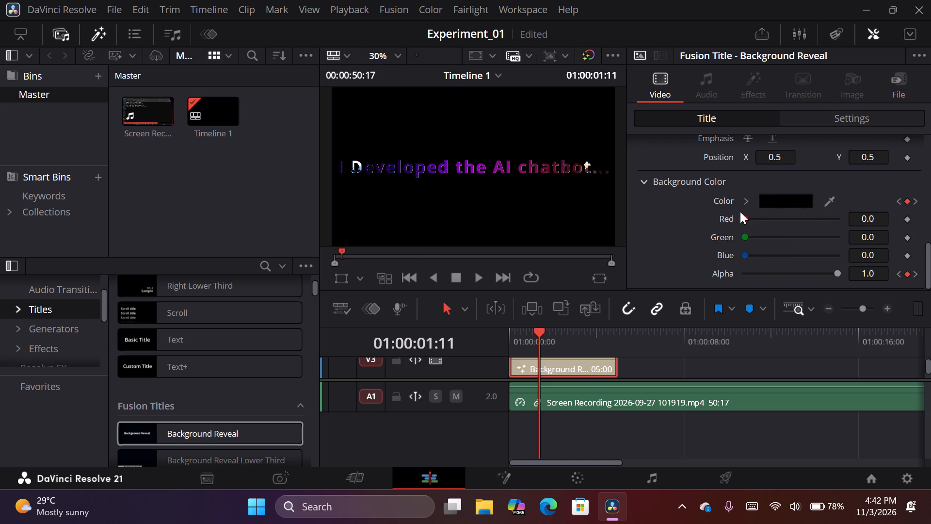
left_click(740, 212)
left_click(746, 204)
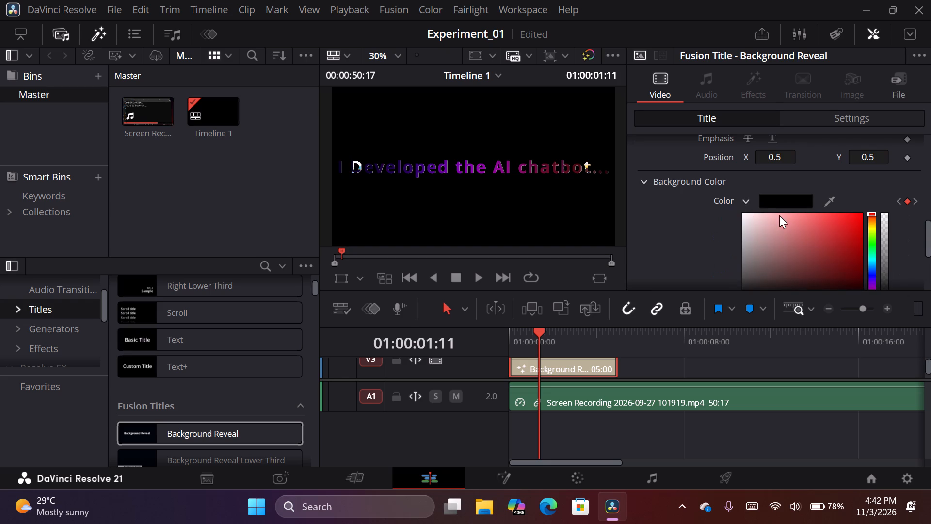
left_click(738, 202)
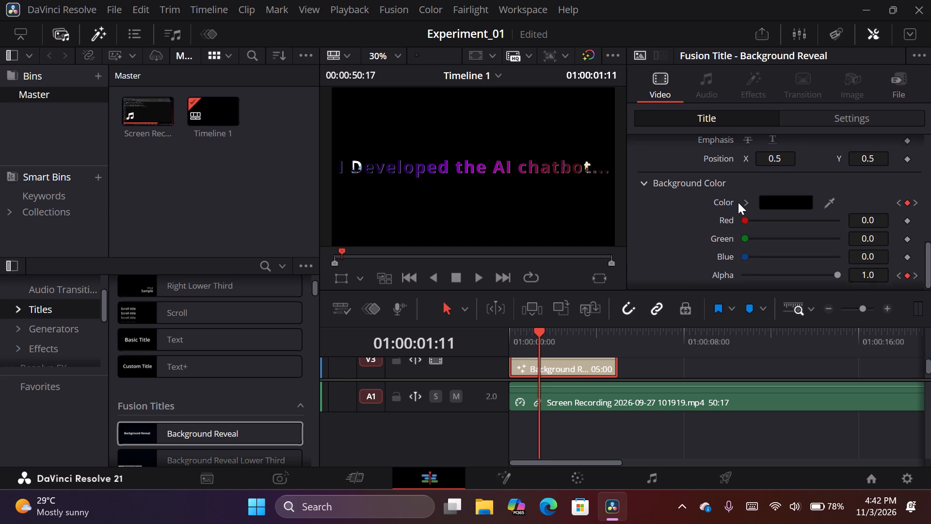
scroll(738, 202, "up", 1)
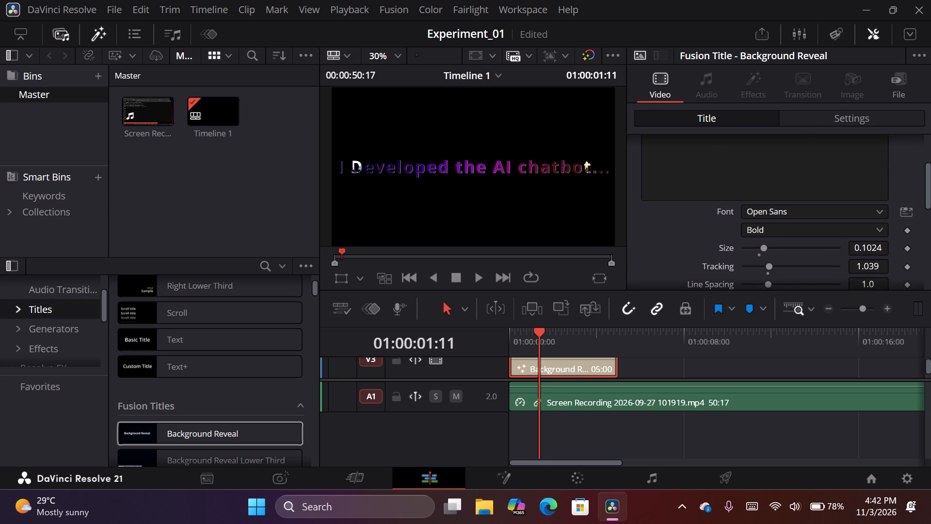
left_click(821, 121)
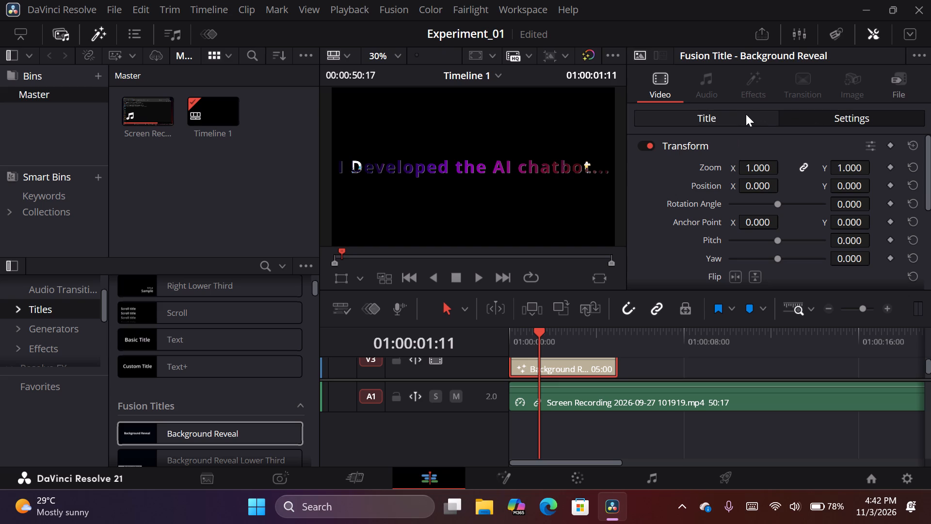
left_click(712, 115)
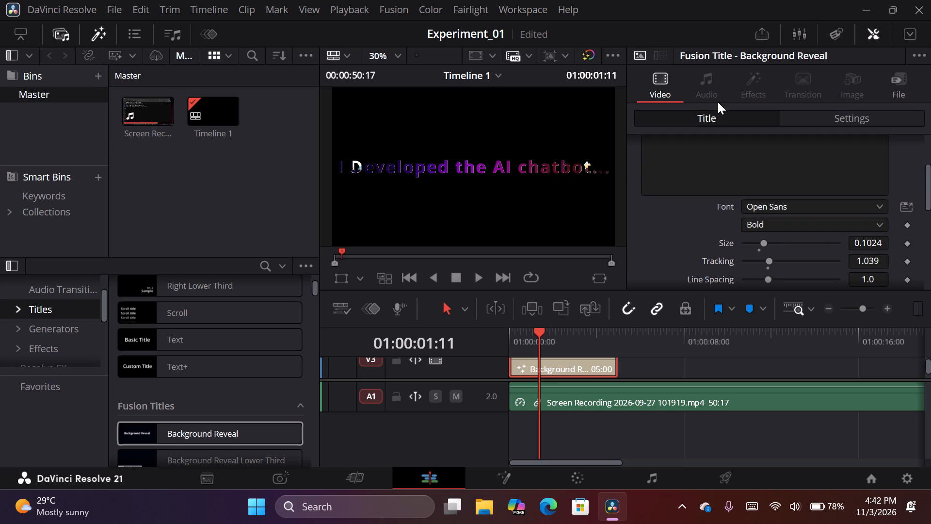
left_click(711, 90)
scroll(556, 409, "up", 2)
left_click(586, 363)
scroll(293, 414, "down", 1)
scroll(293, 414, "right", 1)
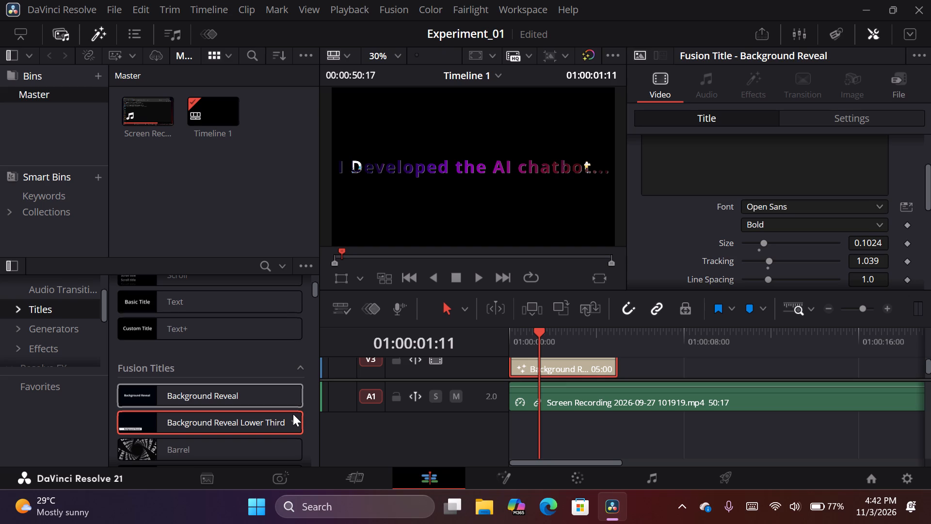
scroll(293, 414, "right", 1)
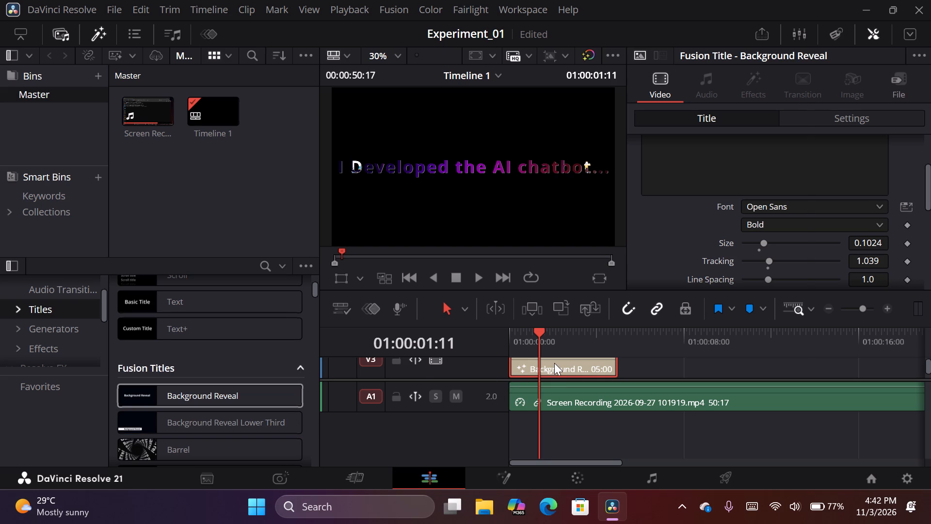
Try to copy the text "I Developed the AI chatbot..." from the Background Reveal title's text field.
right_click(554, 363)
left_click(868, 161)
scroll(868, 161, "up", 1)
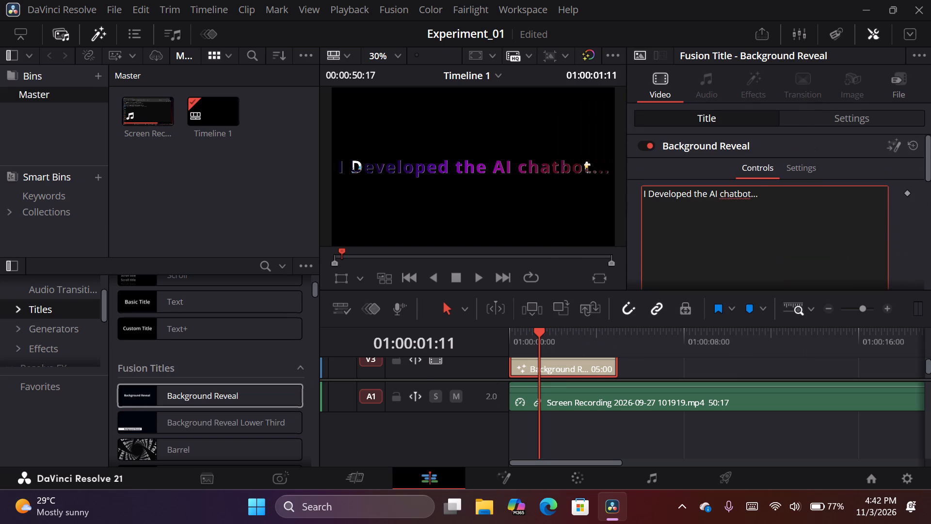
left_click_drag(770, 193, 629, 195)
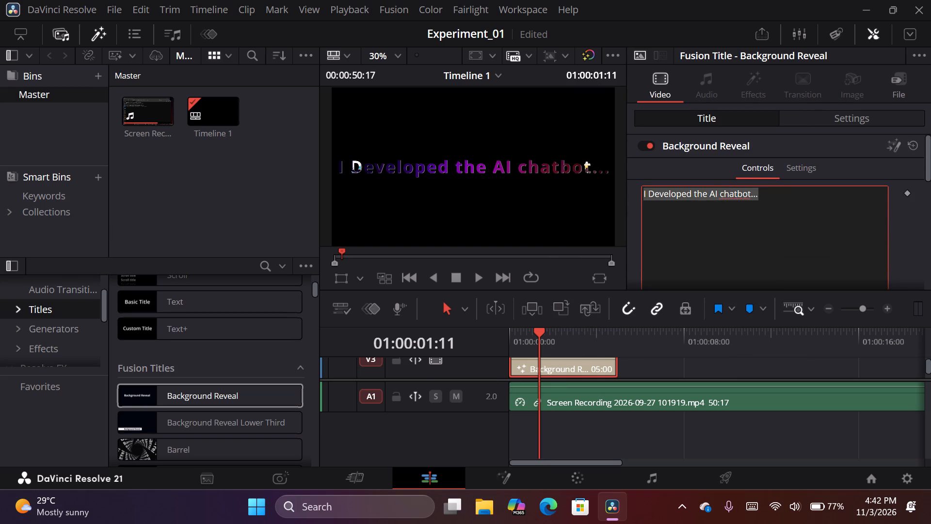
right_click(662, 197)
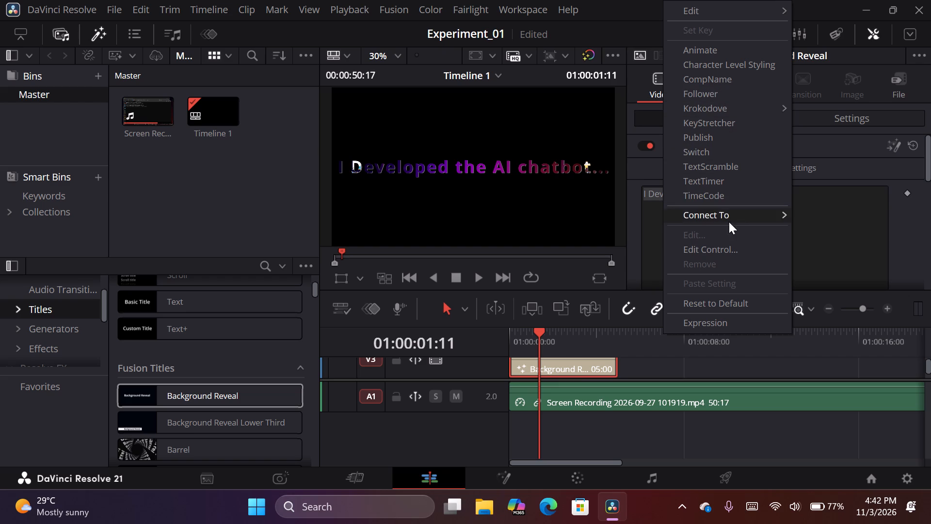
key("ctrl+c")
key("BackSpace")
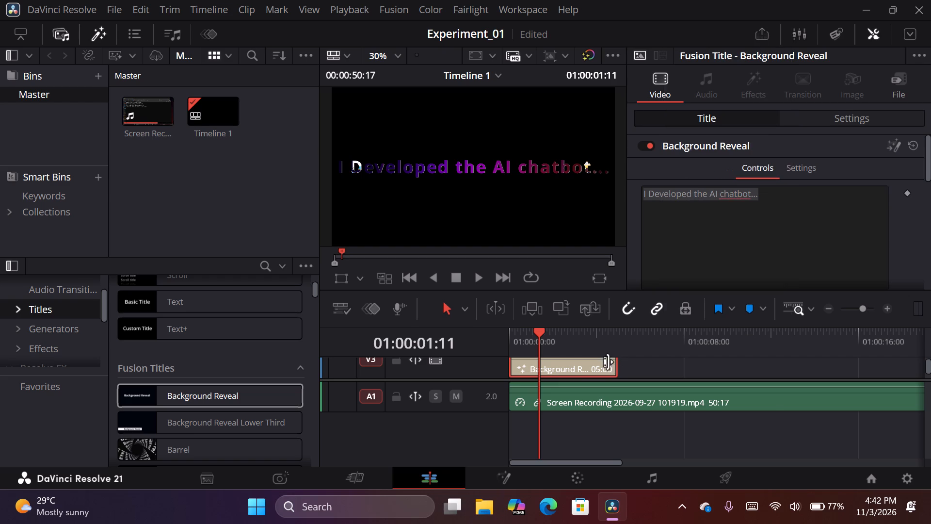
Cut the Background Reveal title clip from track V3 of the timeline.
right_click(608, 361)
scroll(565, 373, "up", 2)
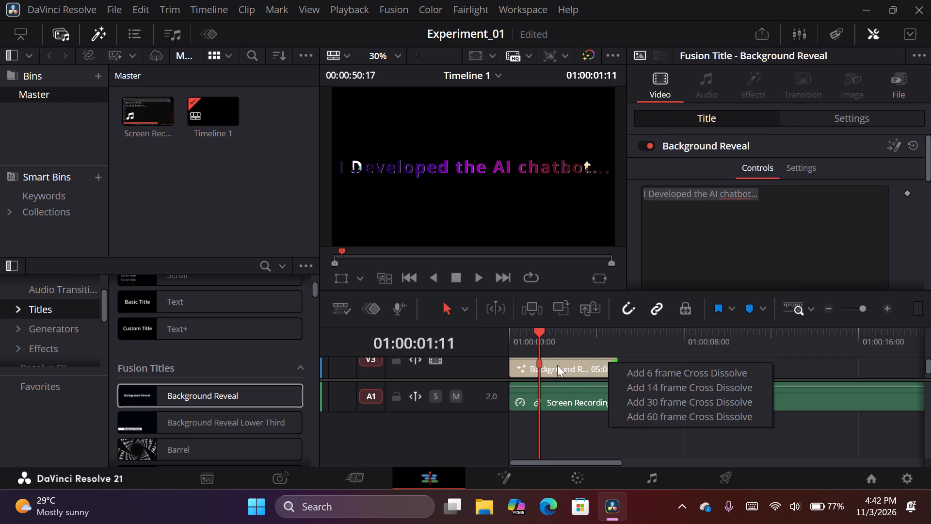
right_click(553, 360)
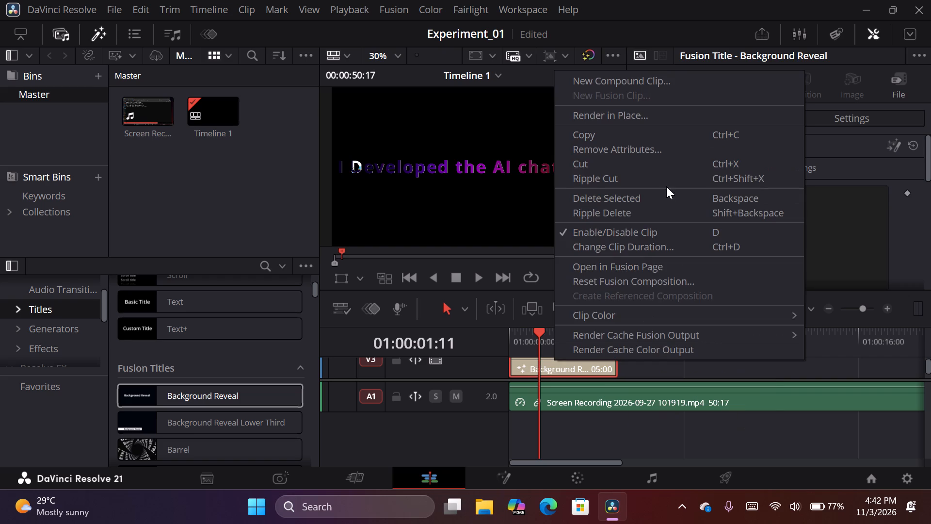
left_click(615, 164)
Move the playhead to the start of the timeline at 01:00:00:00.
left_click_drag(539, 332, 506, 337)
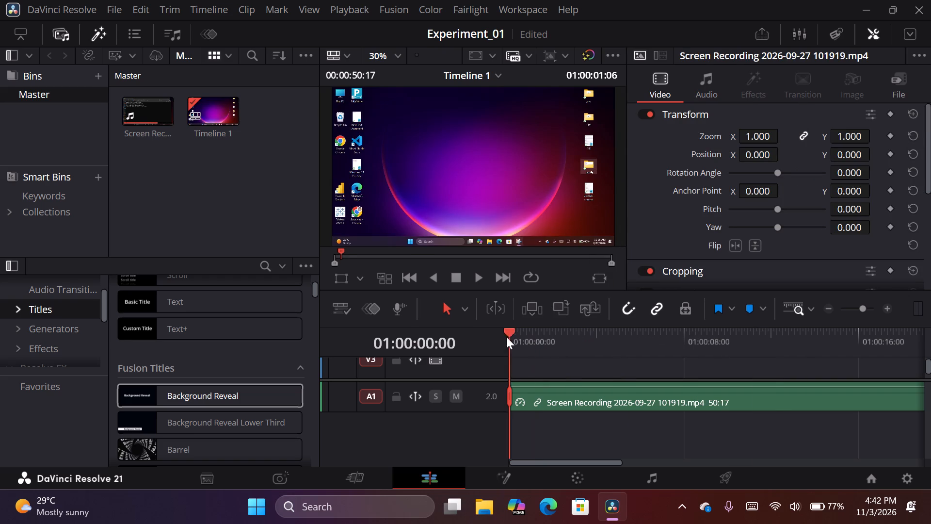
left_click_drag(506, 337, 496, 340)
Enlarge the timeline's video track area above the audio track so that tracks V1 and V2 show.
left_click_drag(927, 366, 927, 364)
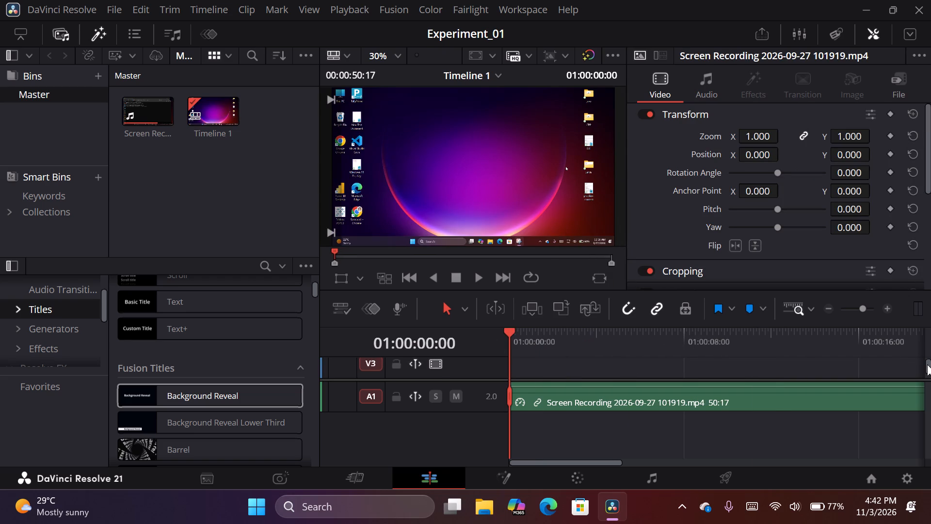
left_click_drag(927, 364, 920, 366)
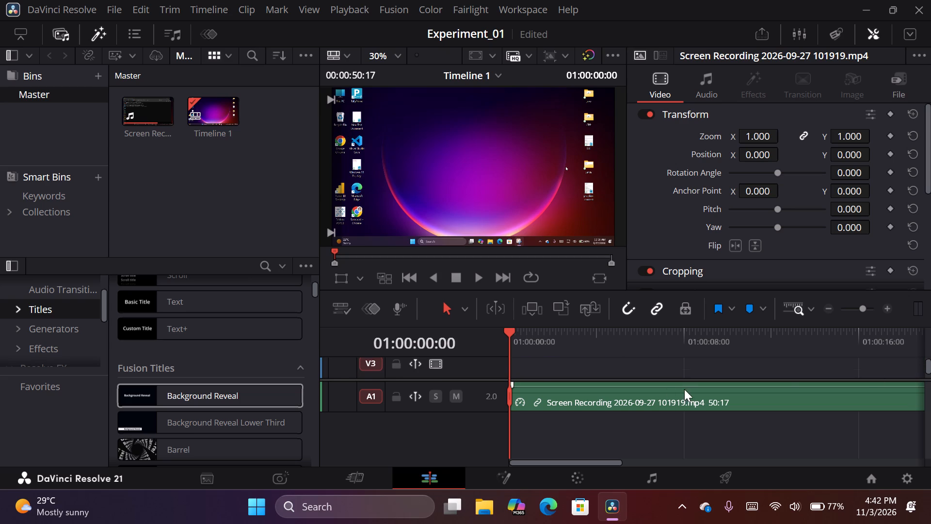
left_click_drag(682, 381, 679, 390)
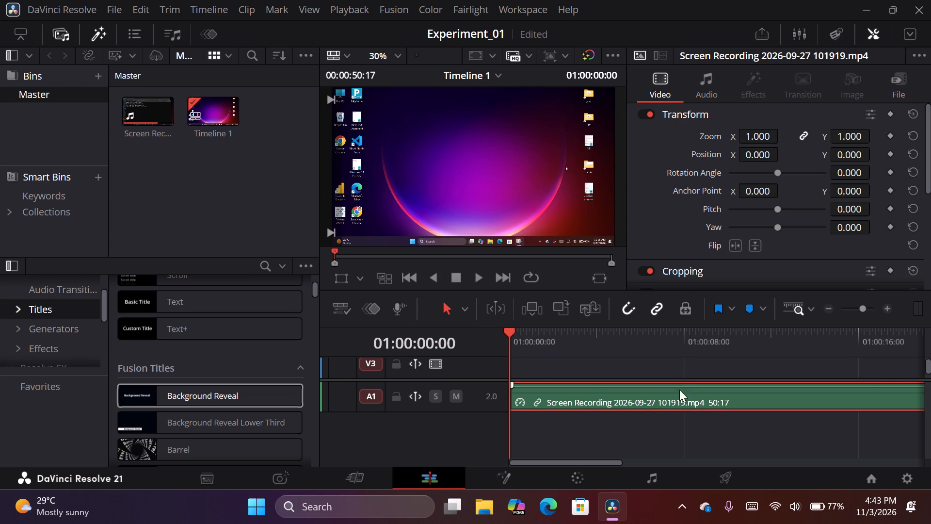
left_click_drag(679, 390, 673, 413)
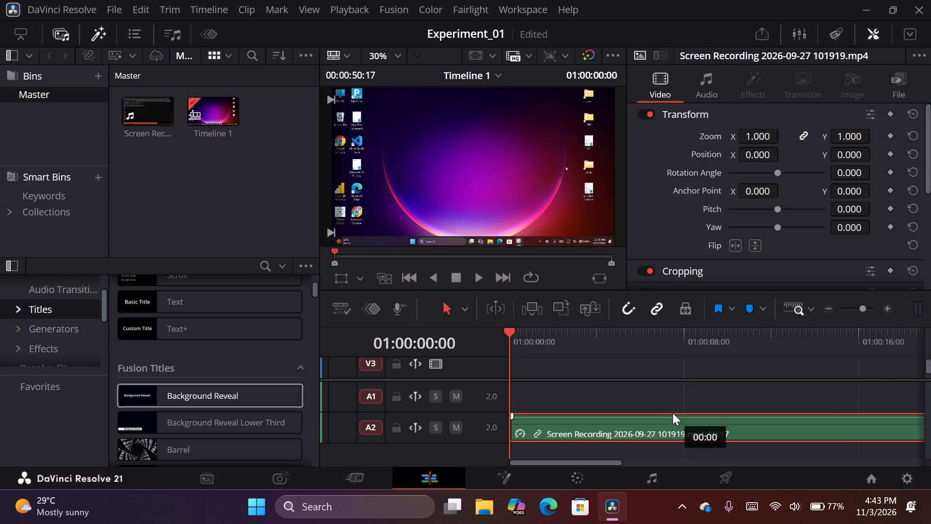
left_click_drag(673, 413, 671, 404)
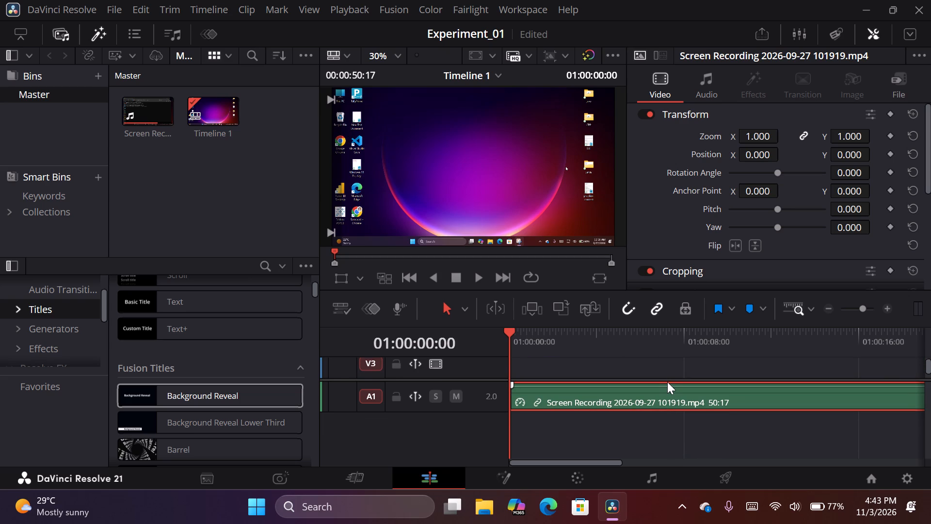
left_click(666, 382)
left_click_drag(667, 379, 662, 421)
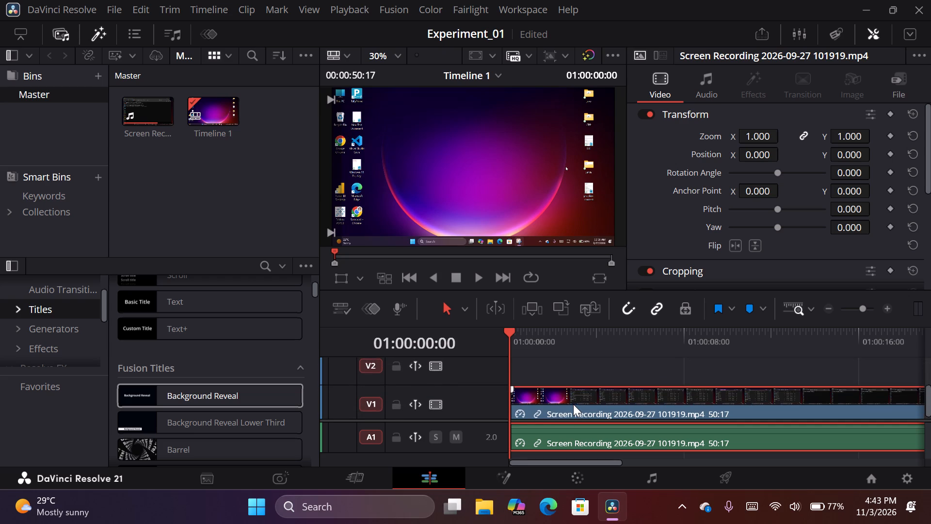
Add a Middle Lower Third title to track V2 at the start of the timeline, above the screen recording.
scroll(573, 404, "up", 1)
scroll(573, 404, "down", 1)
scroll(225, 366, "up", 1)
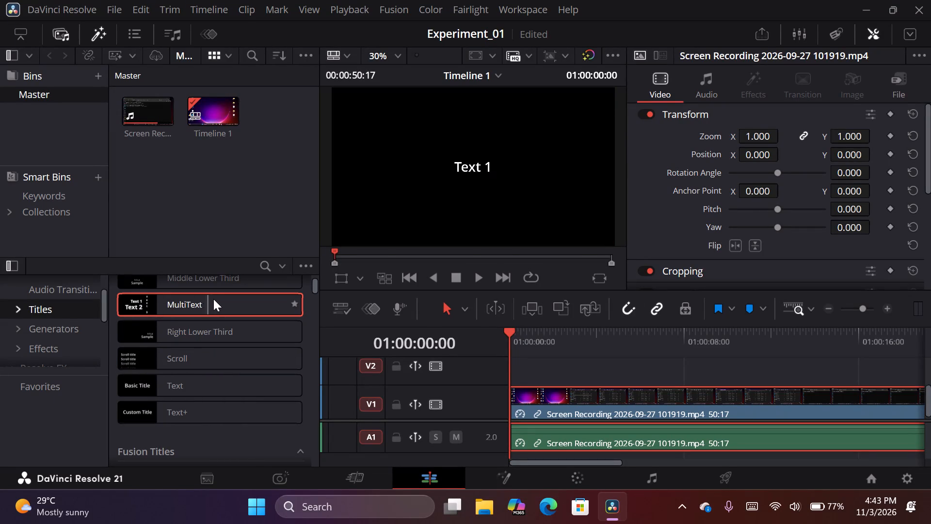
scroll(214, 298, "up", 1)
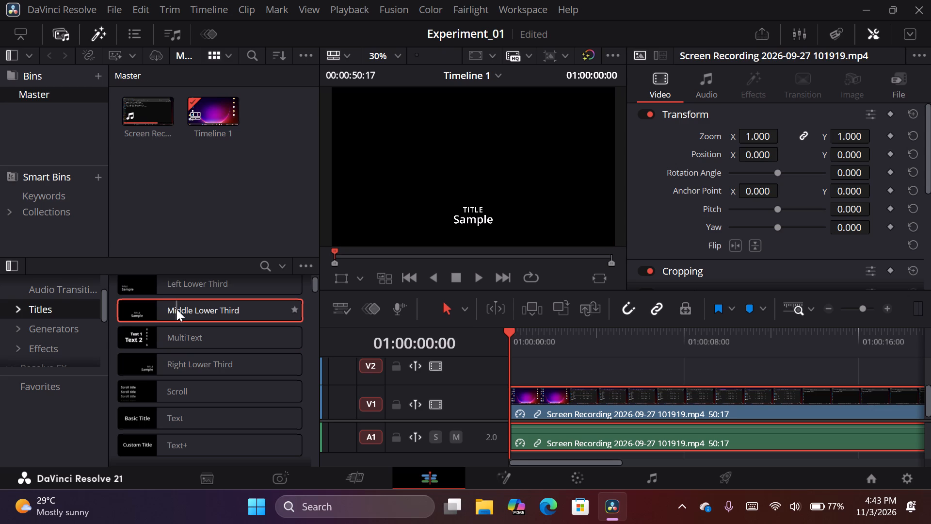
left_click_drag(177, 309, 516, 368)
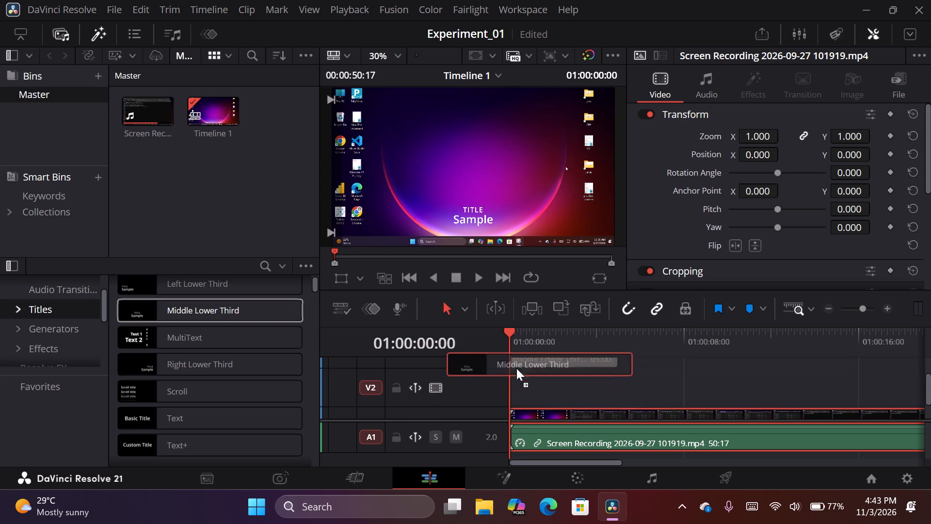
left_click_drag(516, 368, 508, 376)
left_click(549, 387)
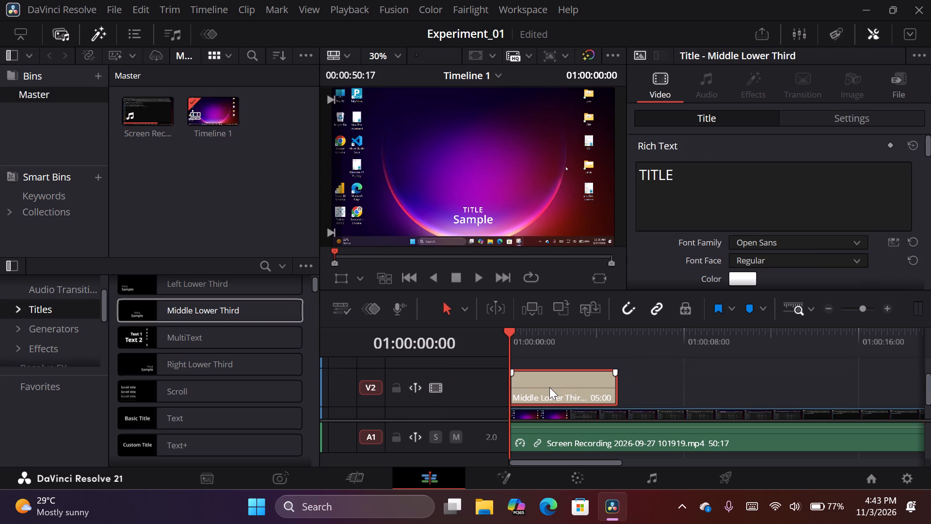
left_click_drag(690, 186, 618, 199)
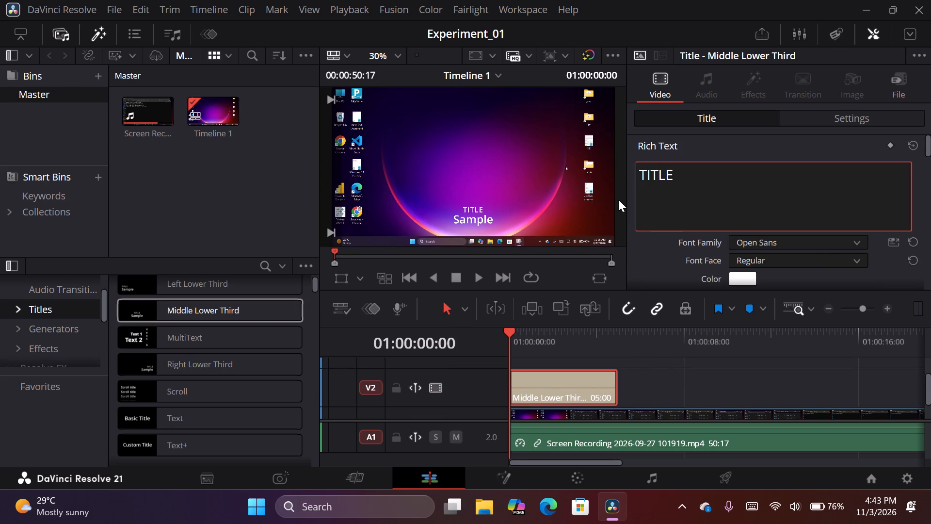
left_click_drag(691, 170, 637, 178)
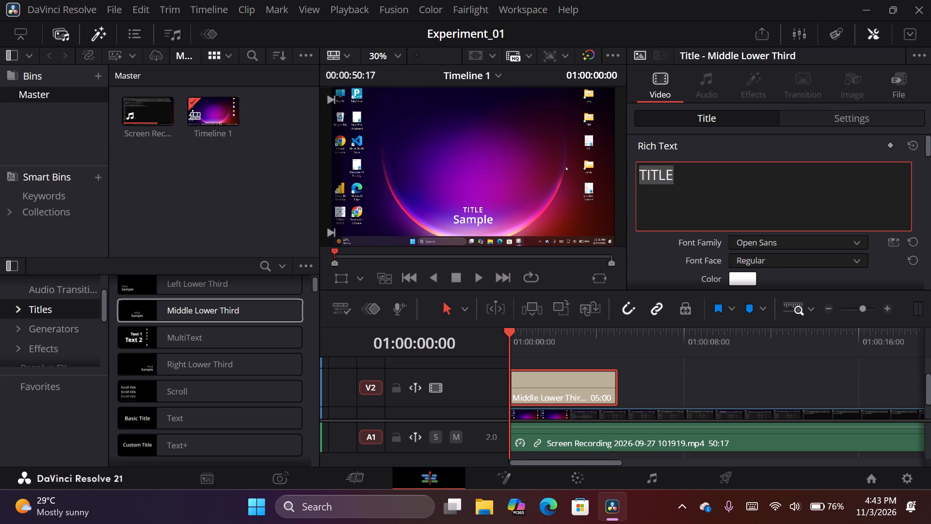
key("ctrl+v")
key("i")
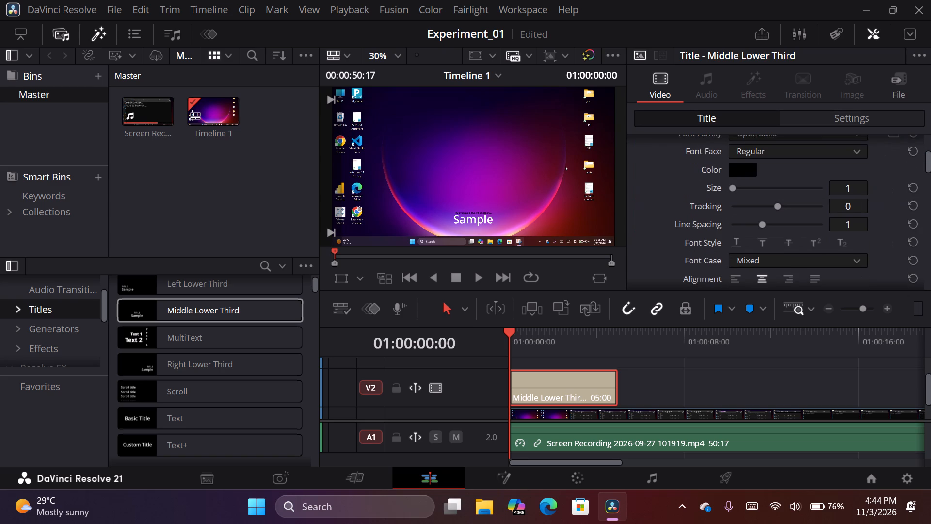
scroll(803, 219, "down", 1)
scroll(803, 219, "right", 1)
scroll(803, 219, "up", 1)
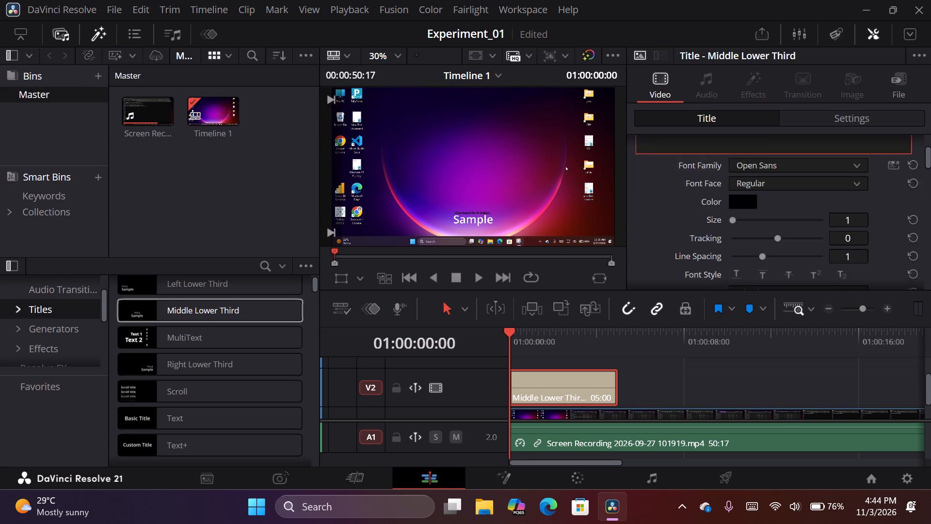
scroll(803, 219, "up", 1)
scroll(803, 219, "right", 2)
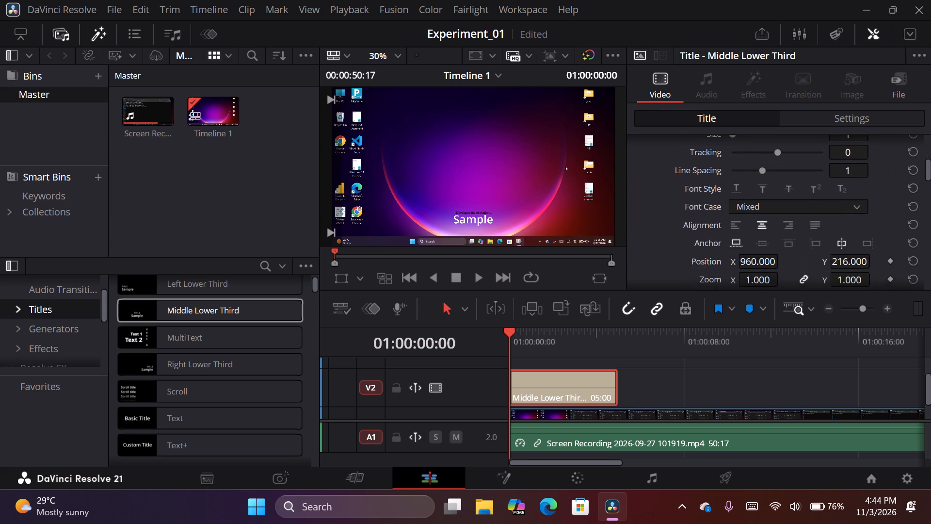
scroll(803, 219, "right", 1)
scroll(803, 219, "down", 2)
scroll(803, 219, "up", 1)
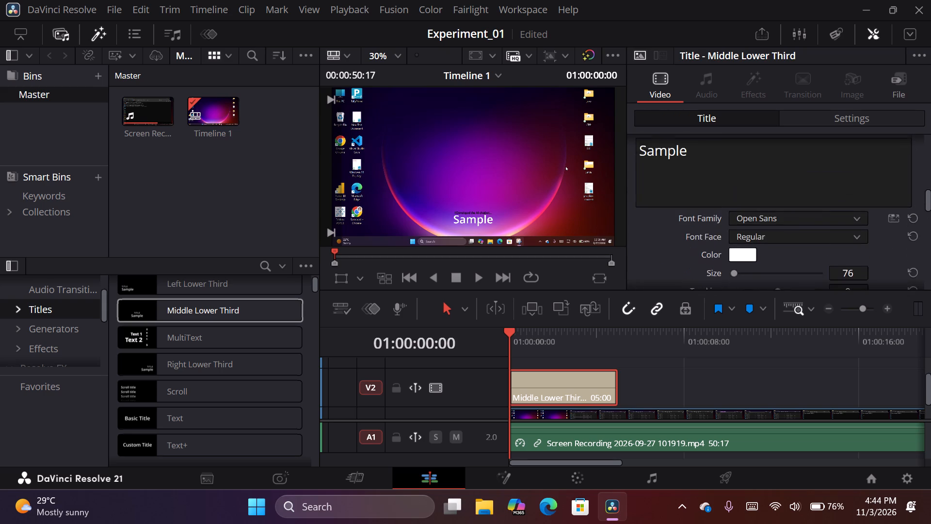
scroll(803, 219, "up", 1)
scroll(803, 219, "down", 1)
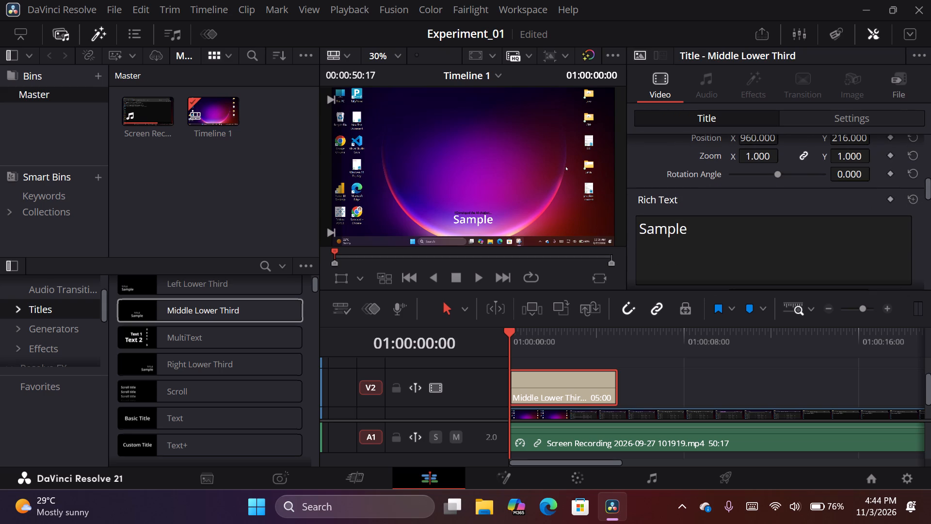
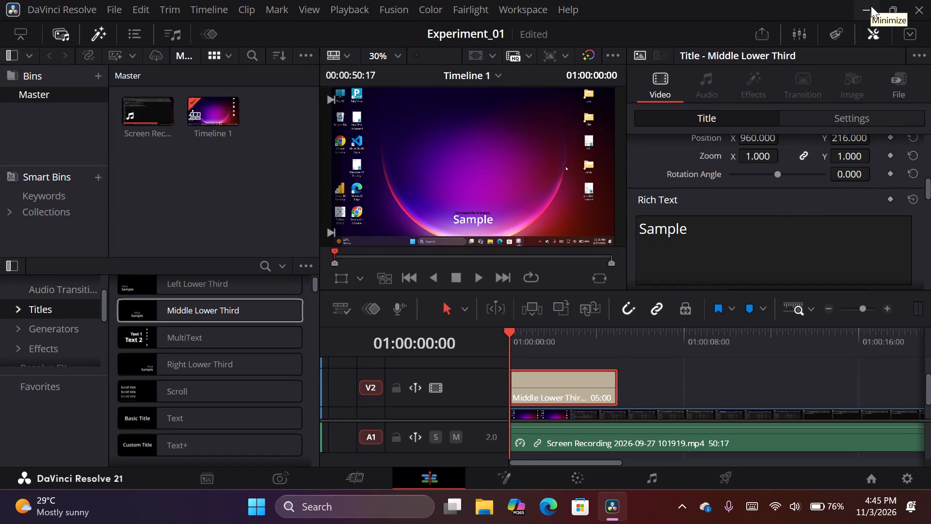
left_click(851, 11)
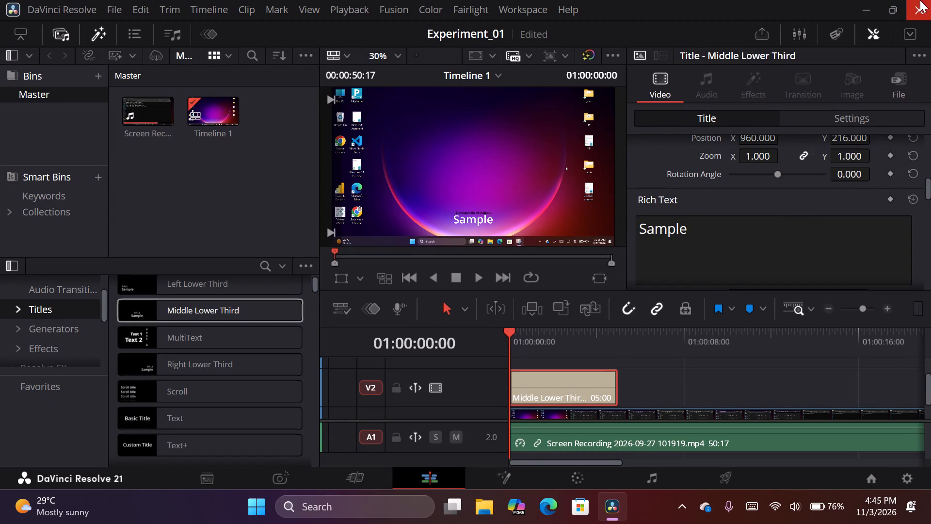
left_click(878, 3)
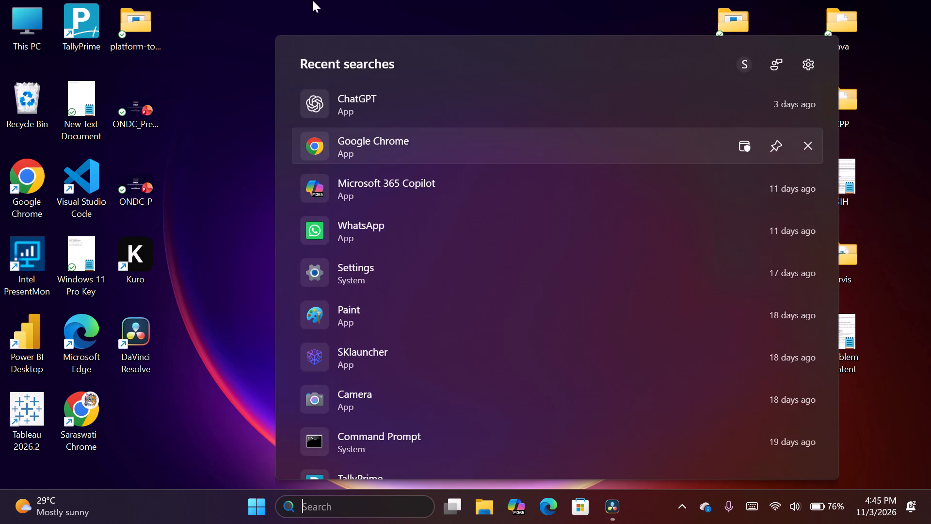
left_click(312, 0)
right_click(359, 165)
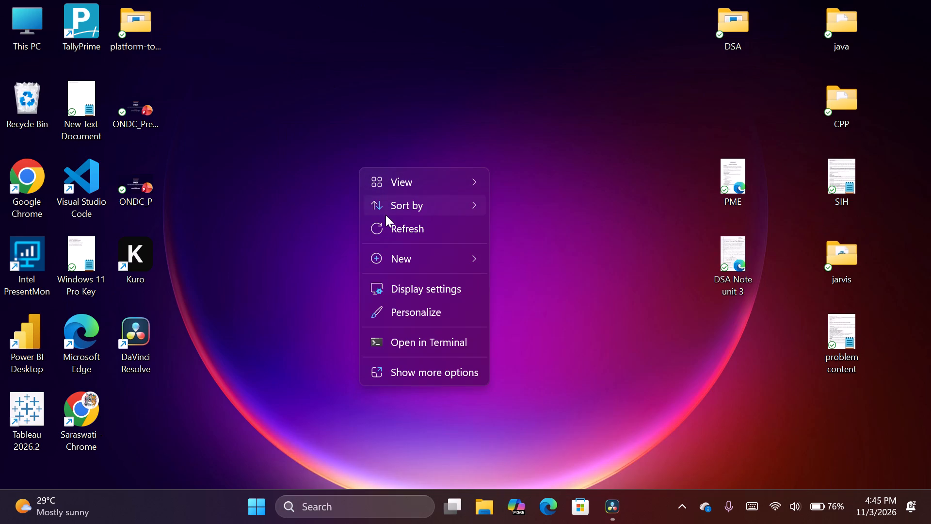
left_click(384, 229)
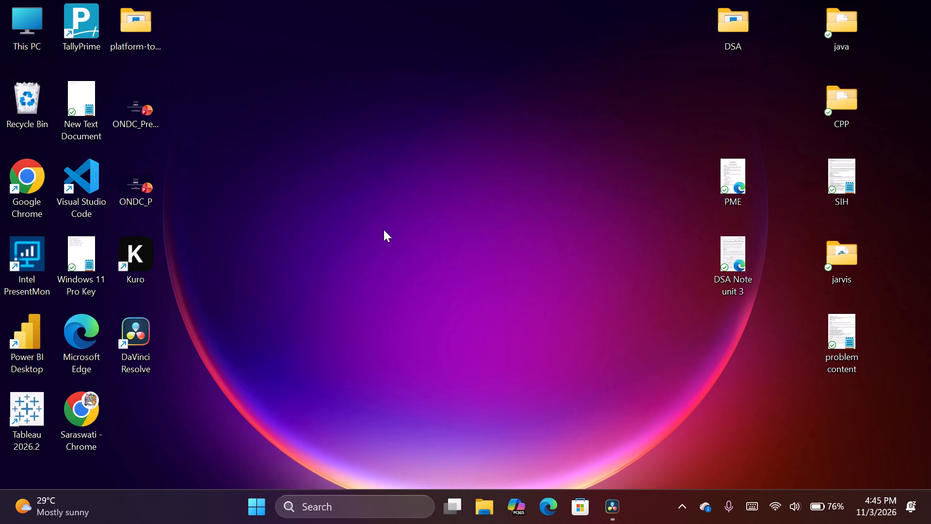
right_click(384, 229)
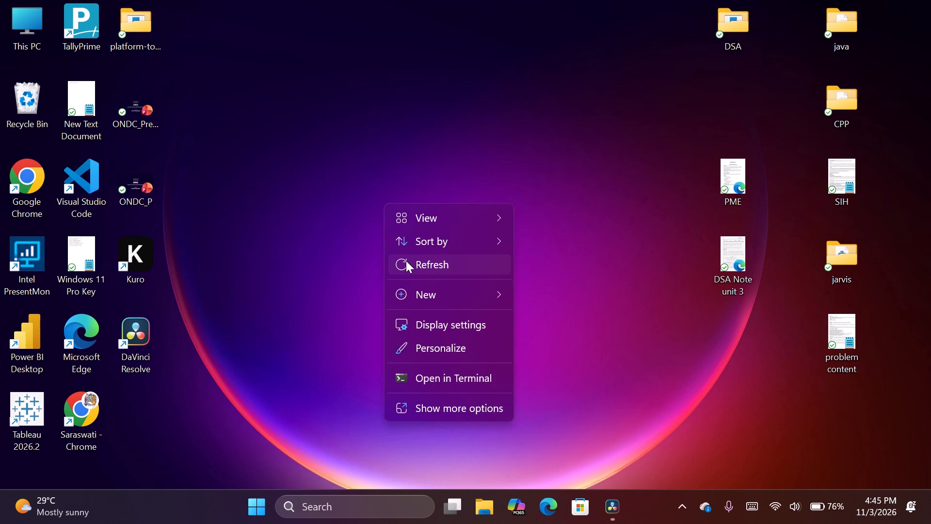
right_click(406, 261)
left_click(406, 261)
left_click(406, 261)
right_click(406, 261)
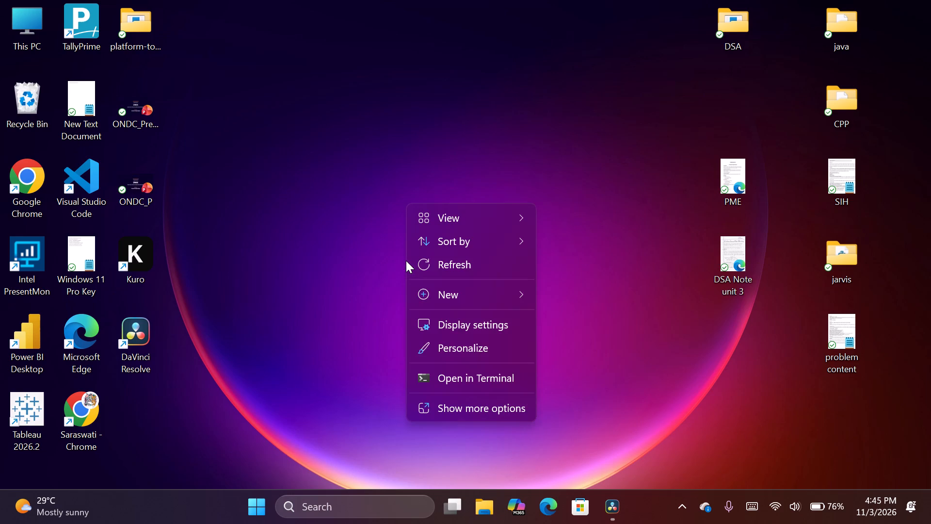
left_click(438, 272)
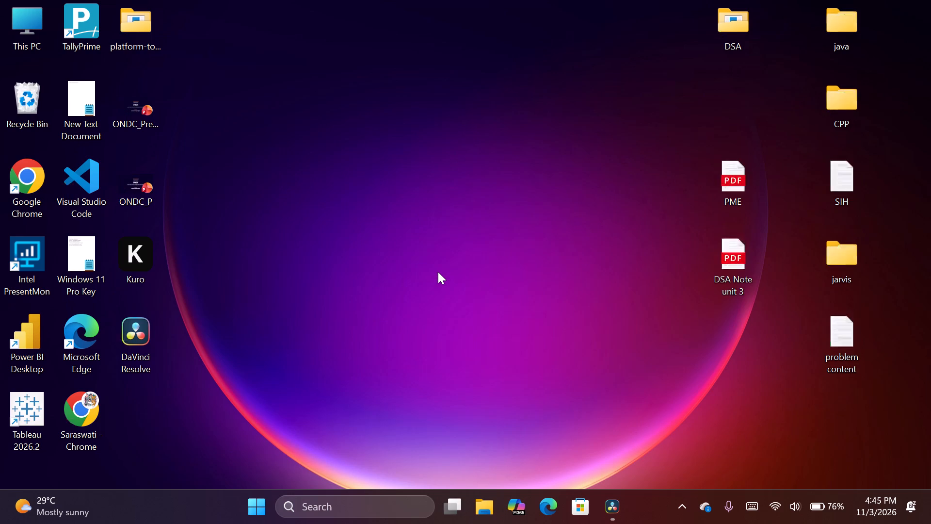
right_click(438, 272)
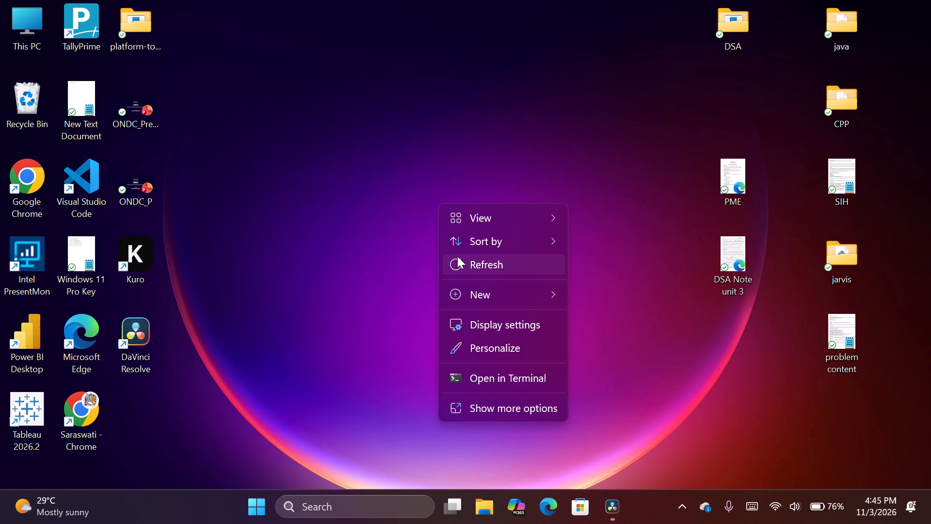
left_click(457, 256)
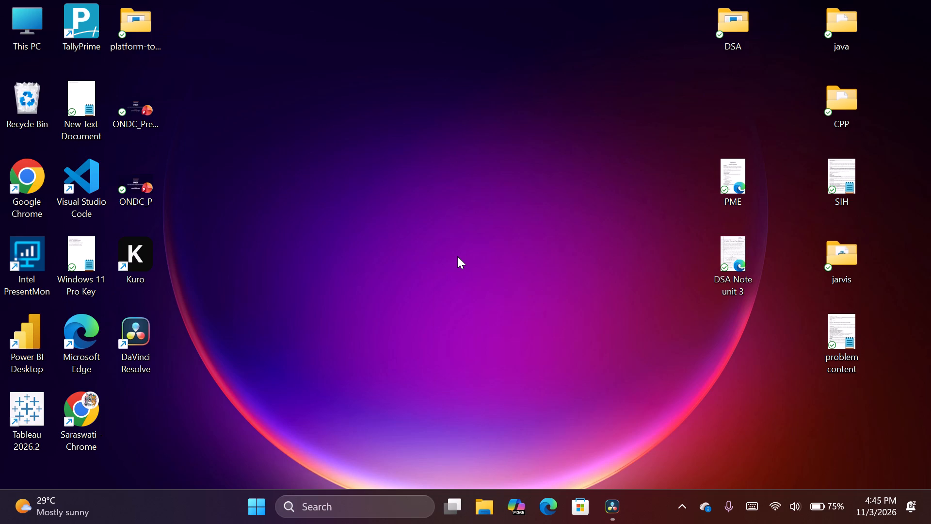
Switch back to DaVinci Resolve with the Experiment_01 project and close the application.
left_click(602, 503)
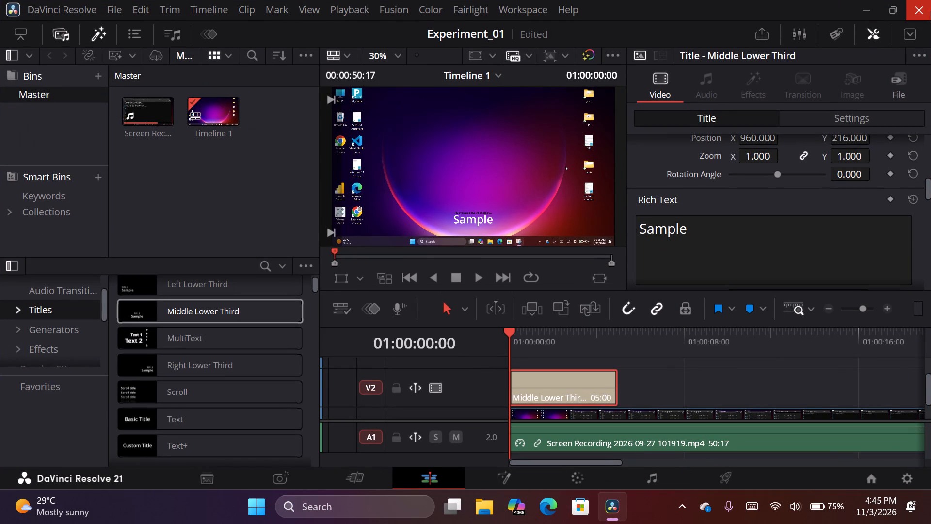
left_click(930, 0)
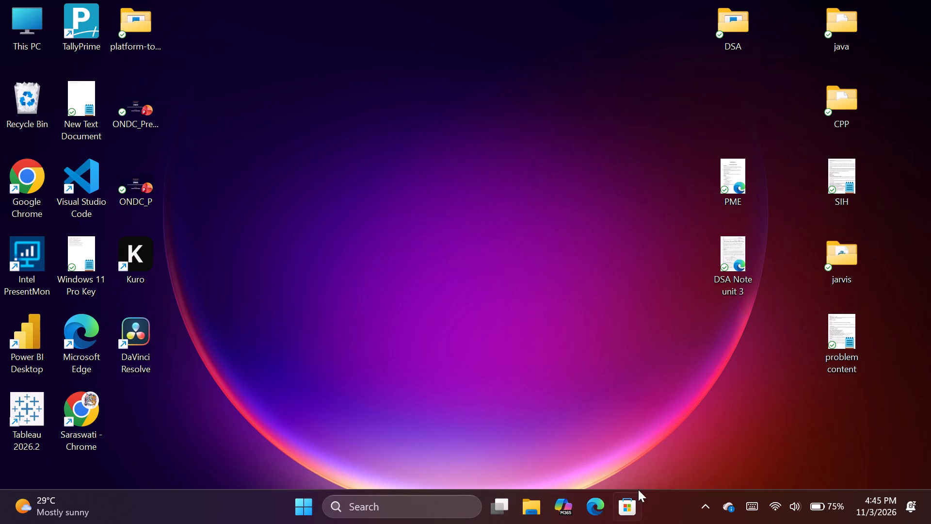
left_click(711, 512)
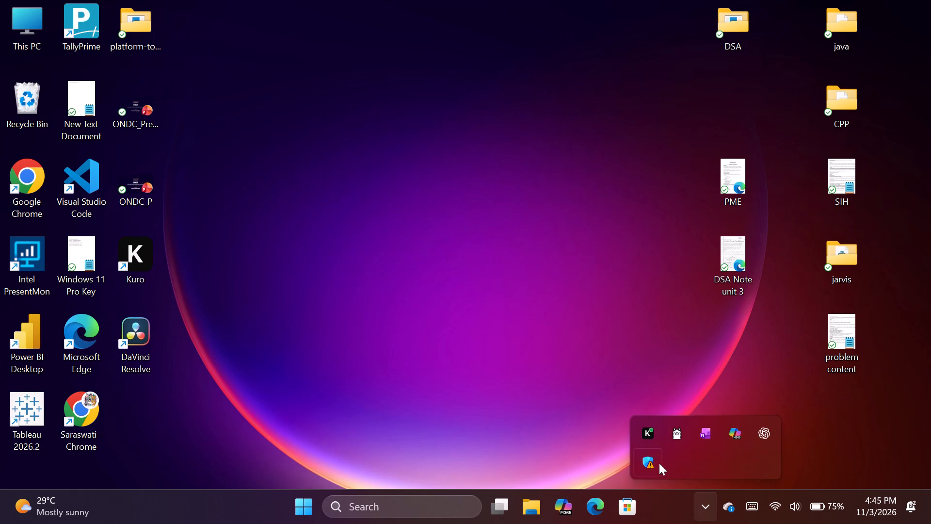